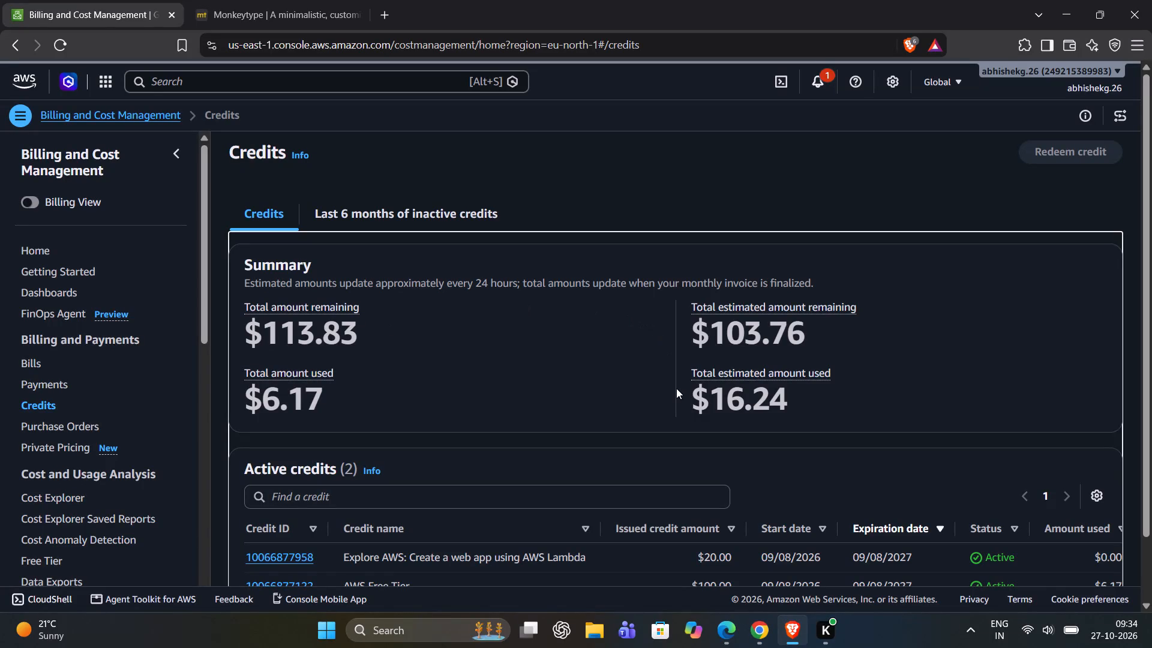
# Review the credits summary and the amount columns of the active credits table.
pyautogui.scroll(-1, 676, 388)
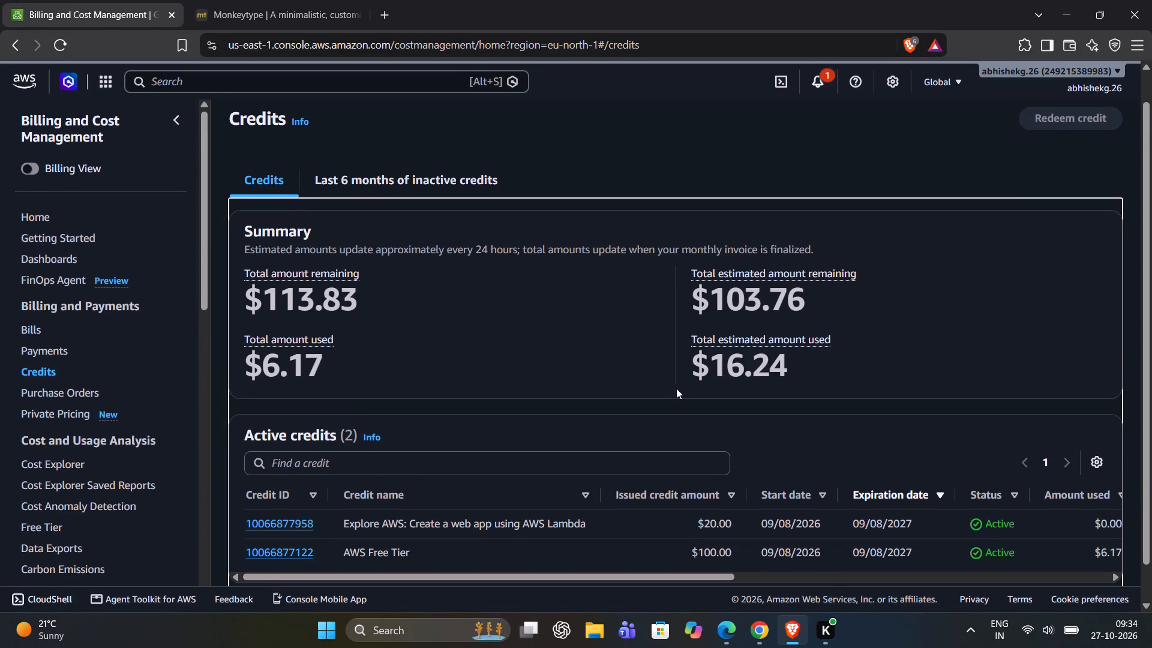
pyautogui.scroll(-1, 676, 388)
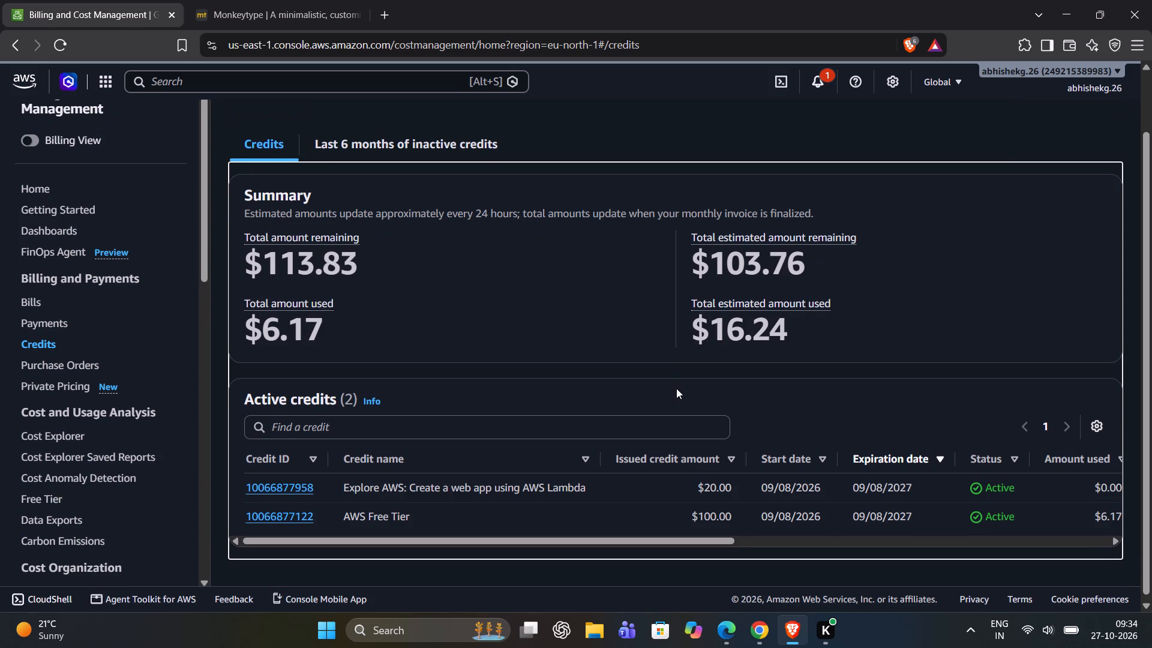
pyautogui.hscroll(-4, 643, 505)
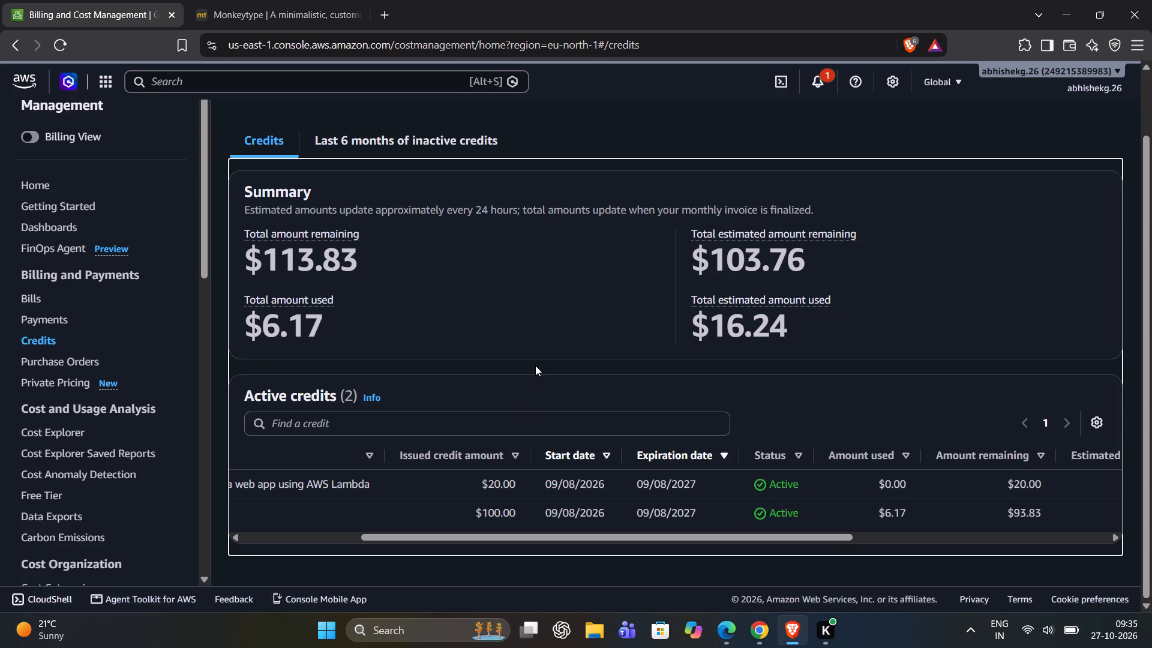
pyautogui.click(535, 365)
pyautogui.click(185, 84)
pyautogui.scroll(3, 59, 130)
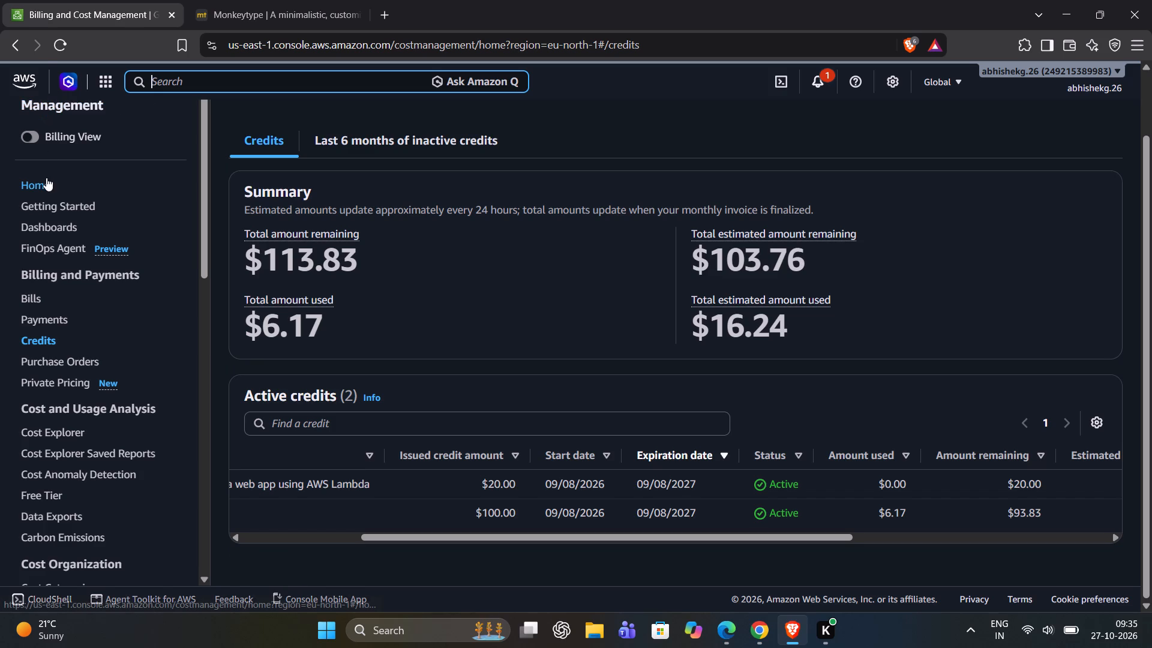
# Leave the billing pages, return to the EC2 console and open its Dashboard.
pyautogui.click(42, 179)
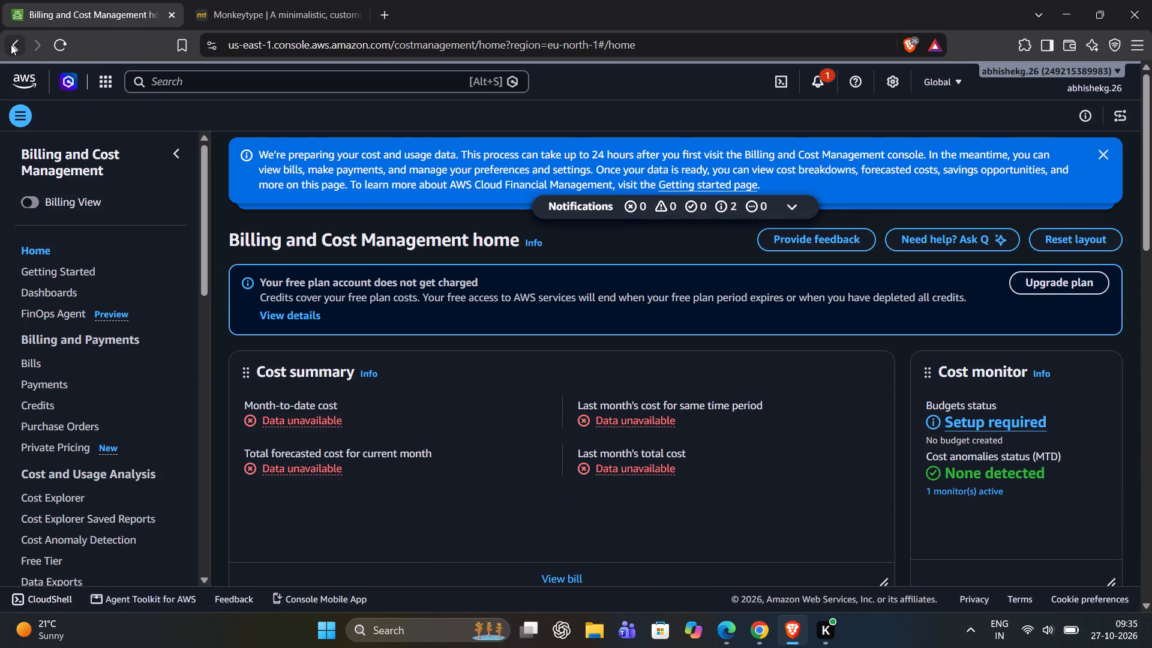
pyautogui.tripleClick(12, 44)
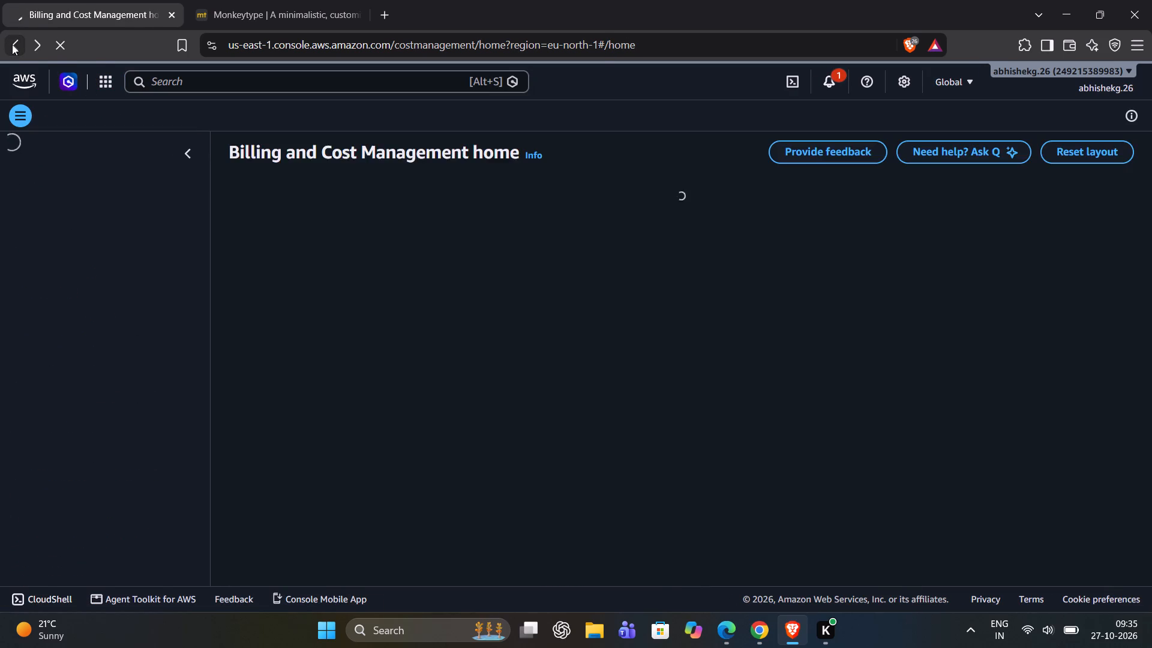
pyautogui.click(12, 44)
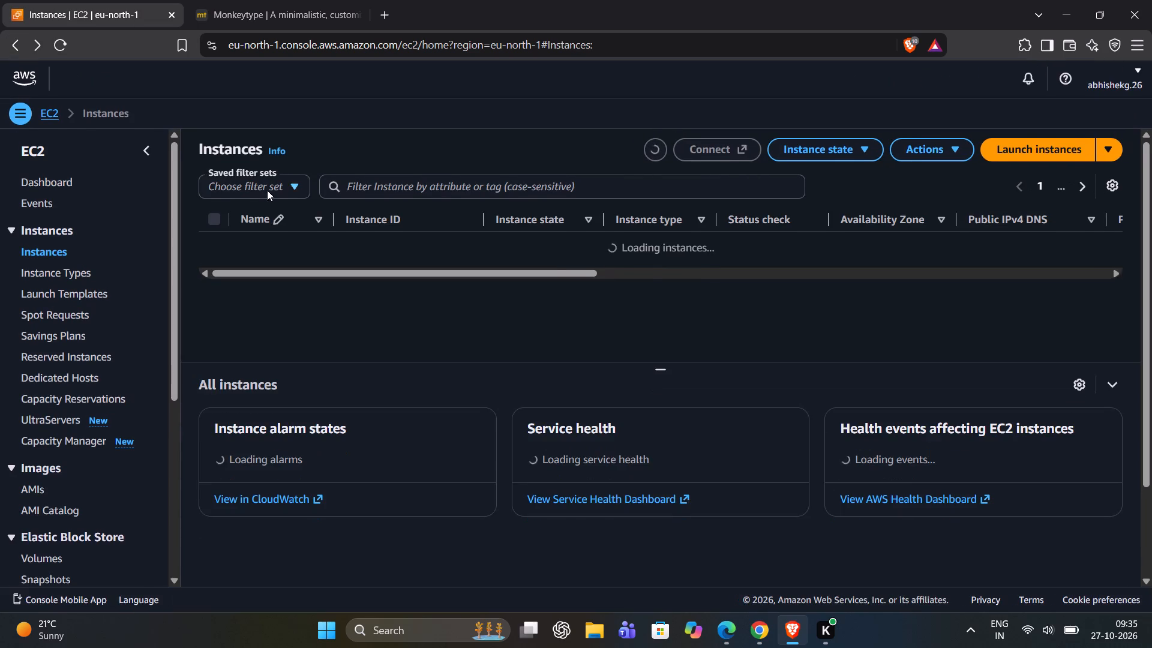
pyautogui.click(51, 186)
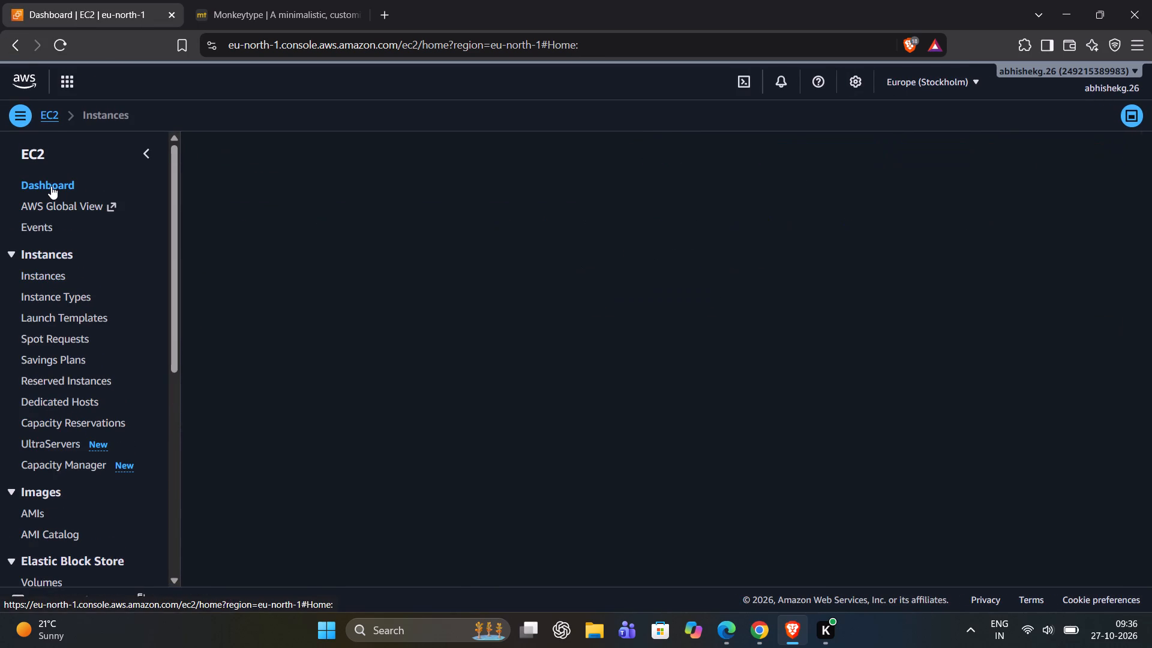
# Search the console services for s3 and open the S3 service.
pyautogui.scroll(4, 323, 160)
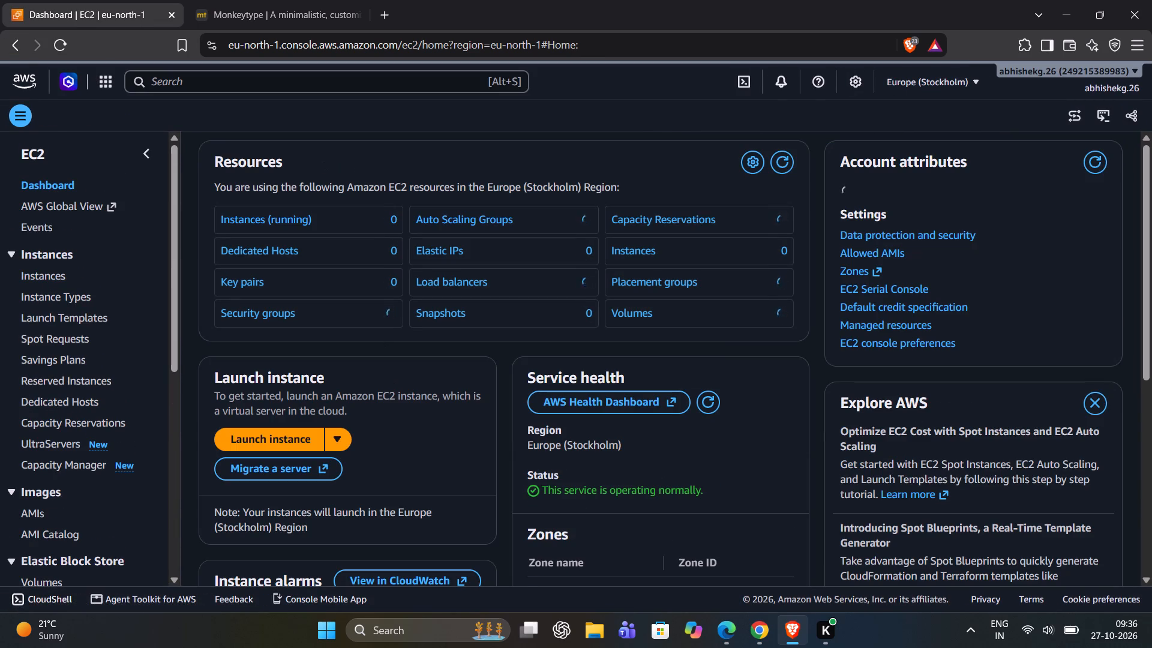
pyautogui.scroll(3, 402, 389)
pyautogui.click(204, 79)
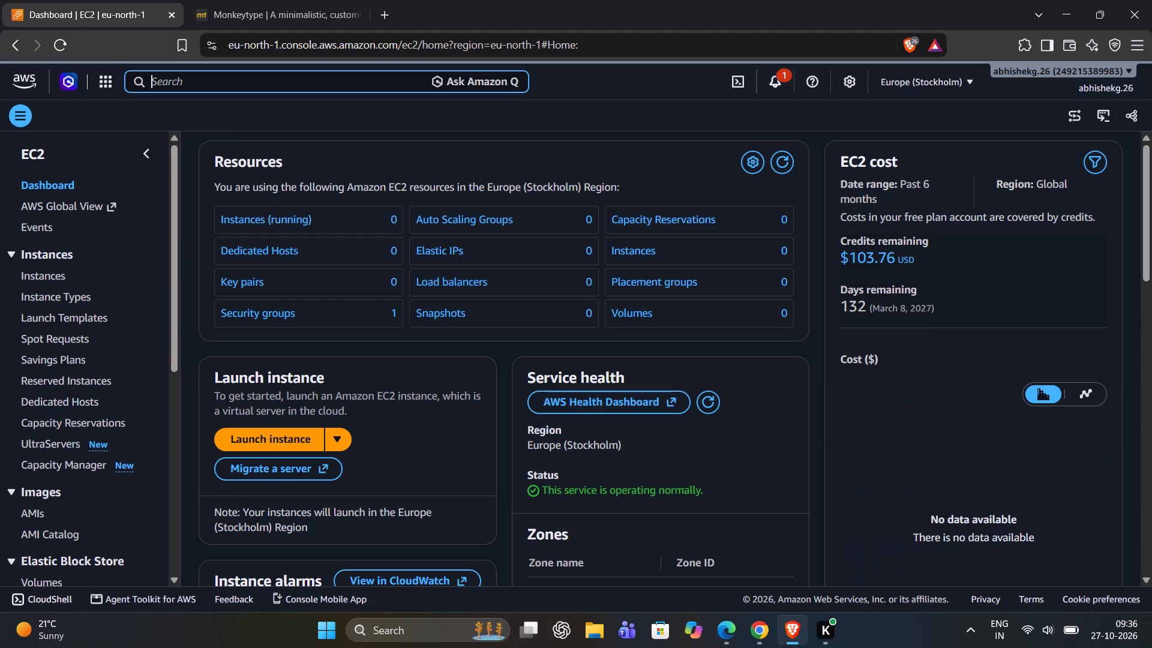
pyautogui.write('s3')
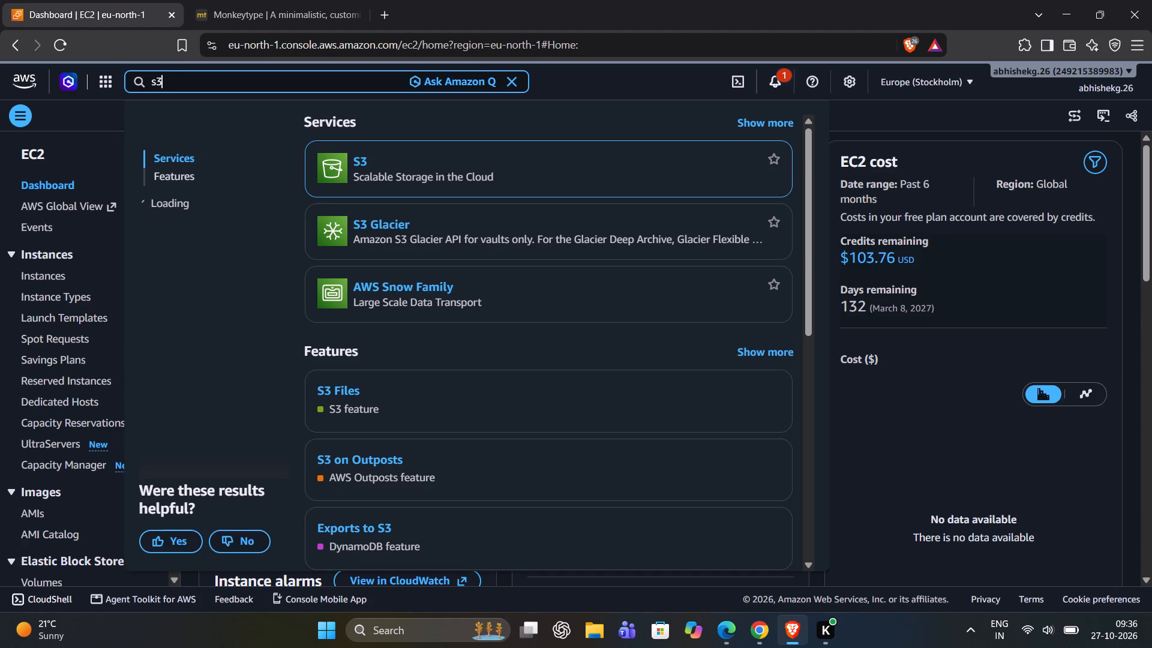
pyautogui.click(362, 164)
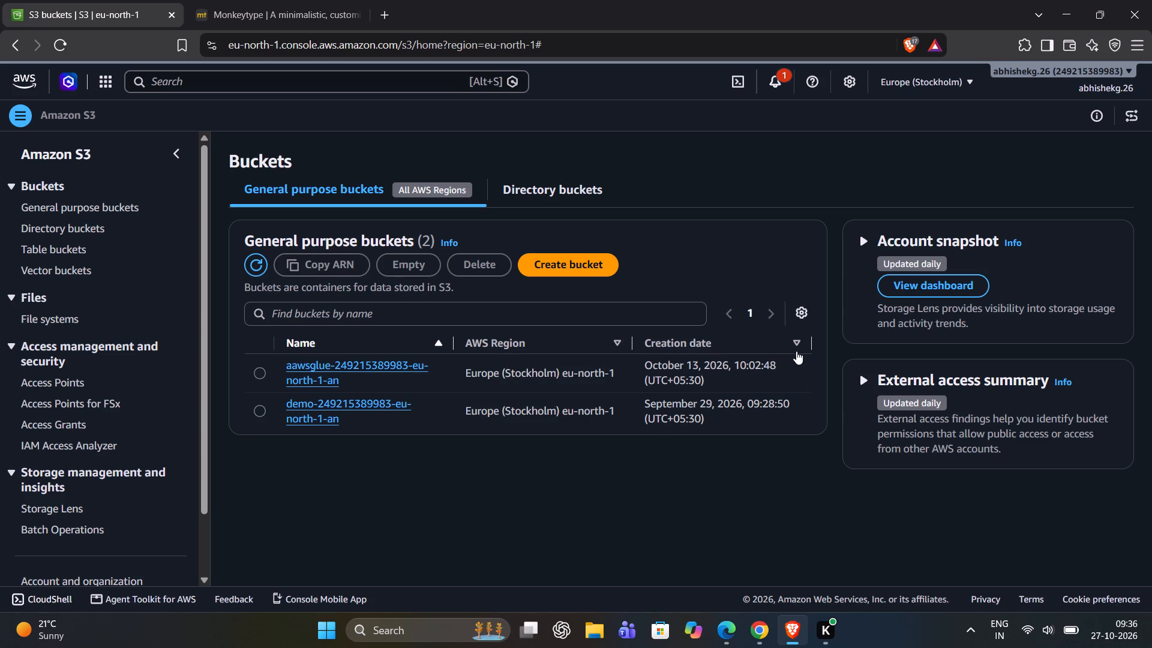
# Check the display preferences of the general purpose buckets table and close them.
pyautogui.click(805, 316)
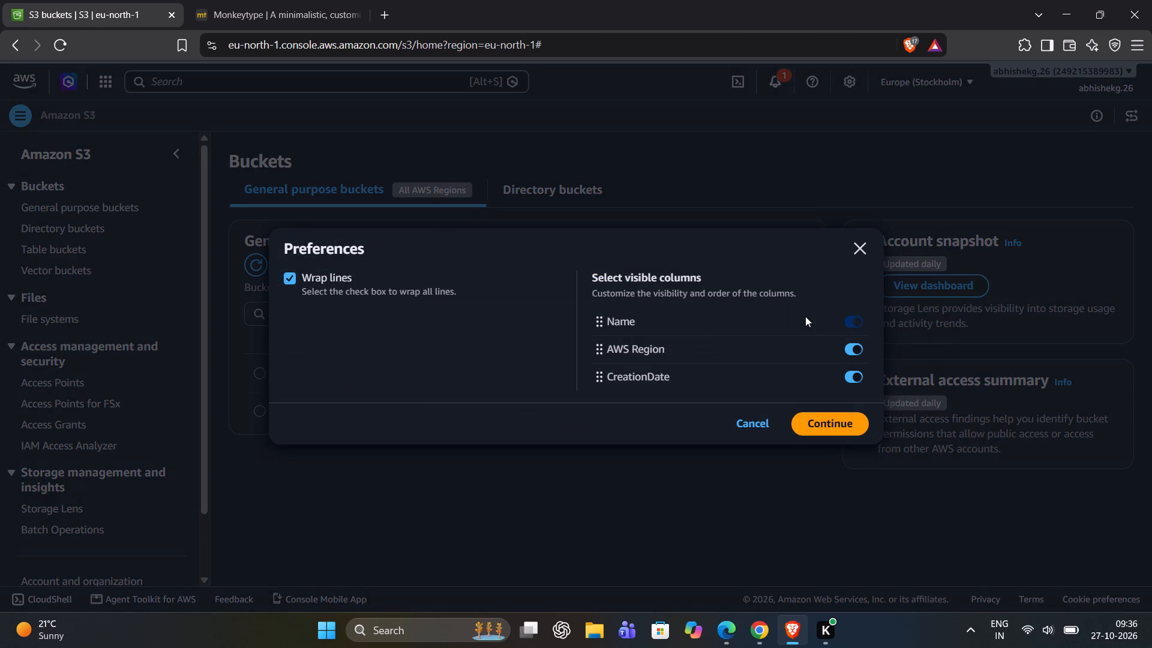
pyautogui.click(854, 250)
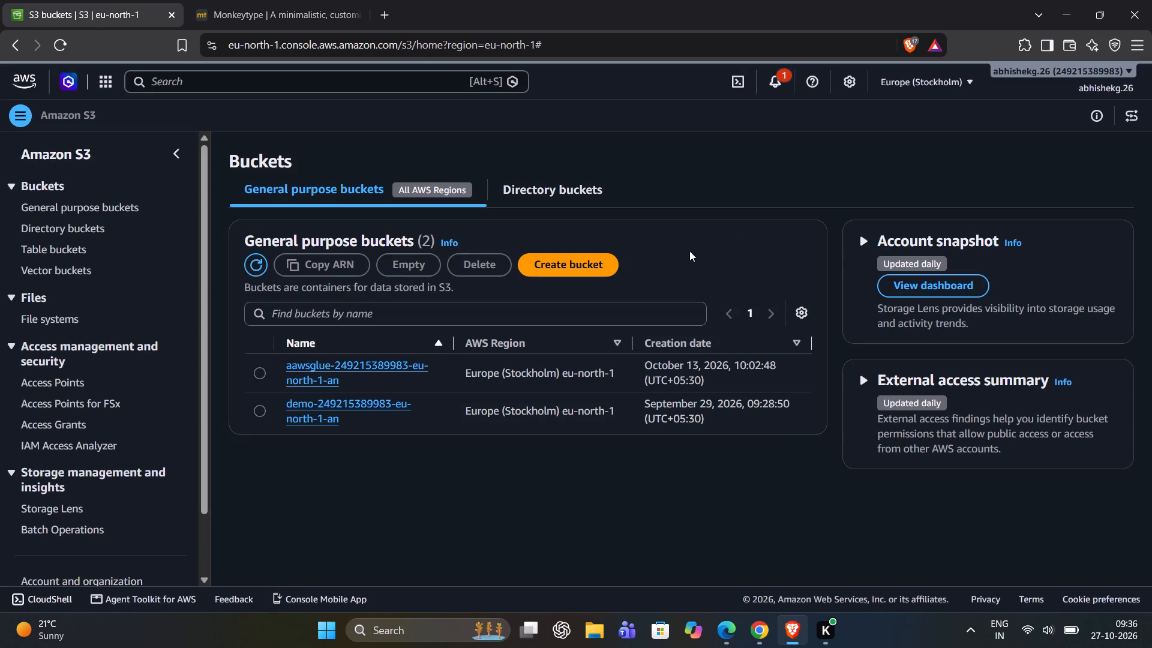
# Switch the console region to Mumbai, ap-south-1.
pyautogui.click(926, 77)
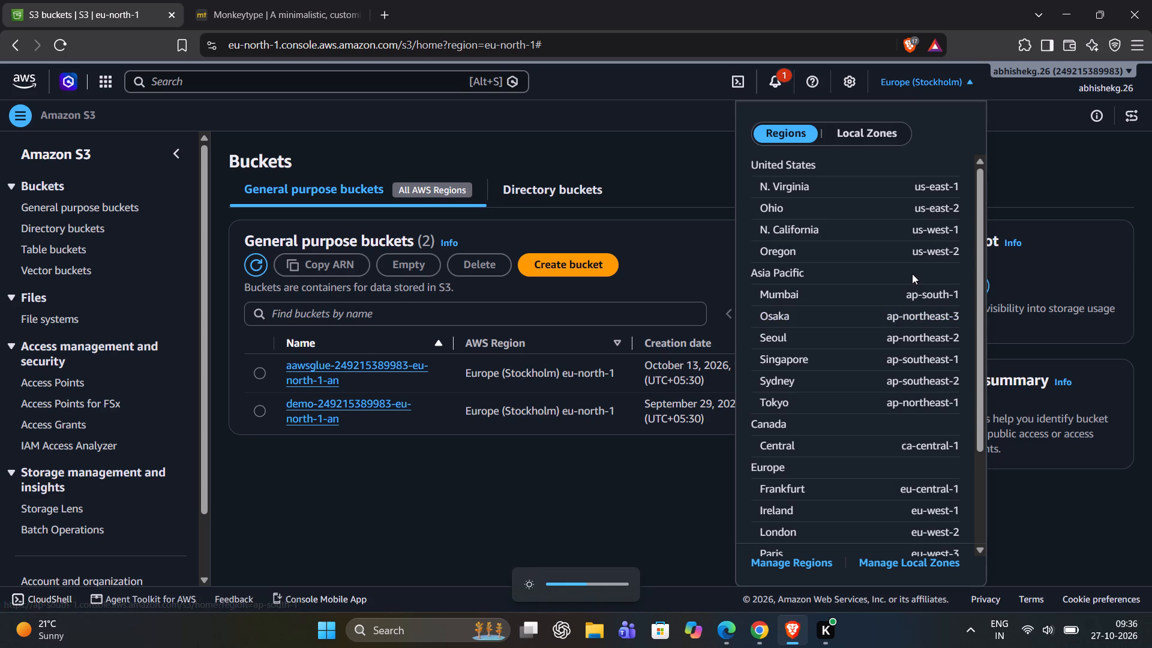
pyautogui.click(908, 292)
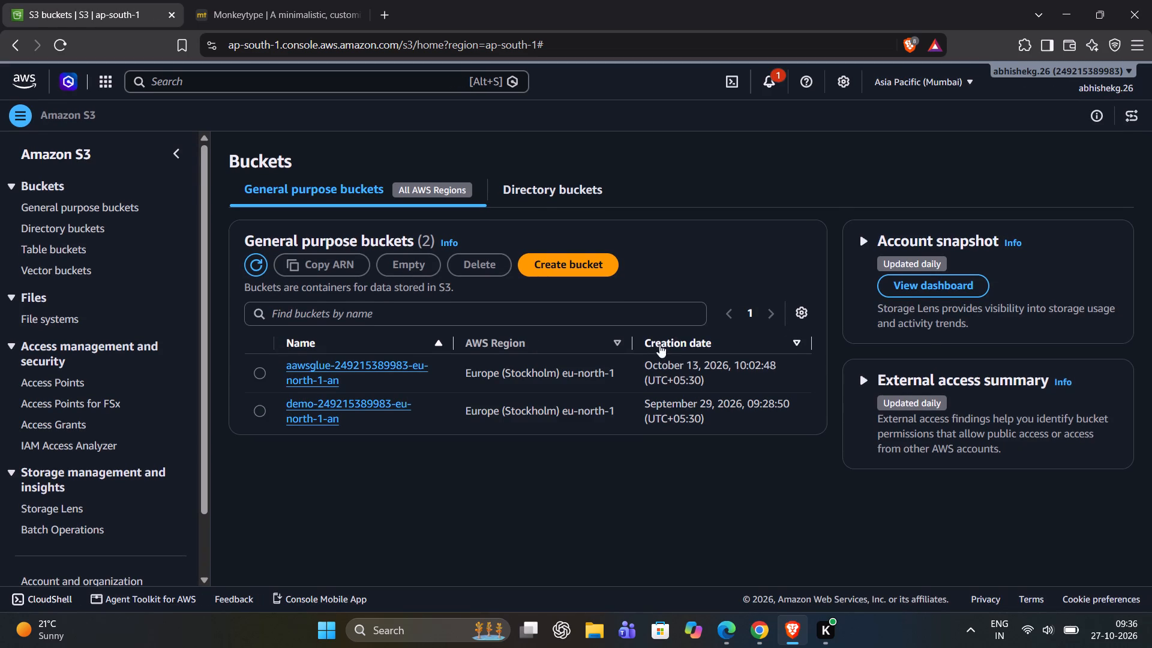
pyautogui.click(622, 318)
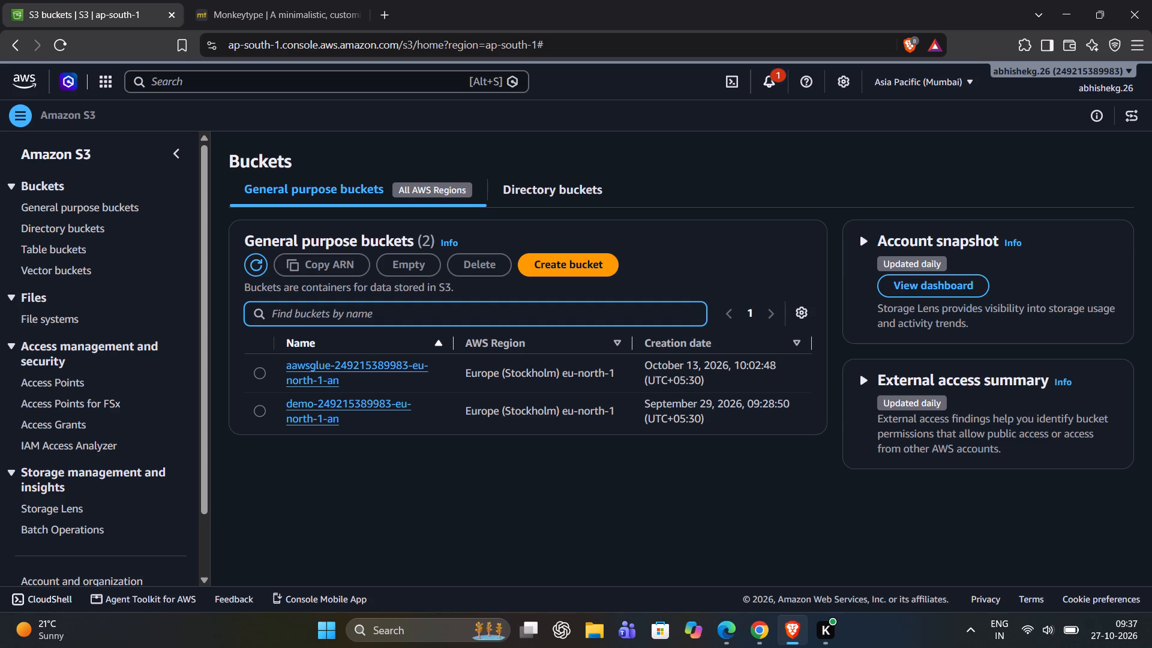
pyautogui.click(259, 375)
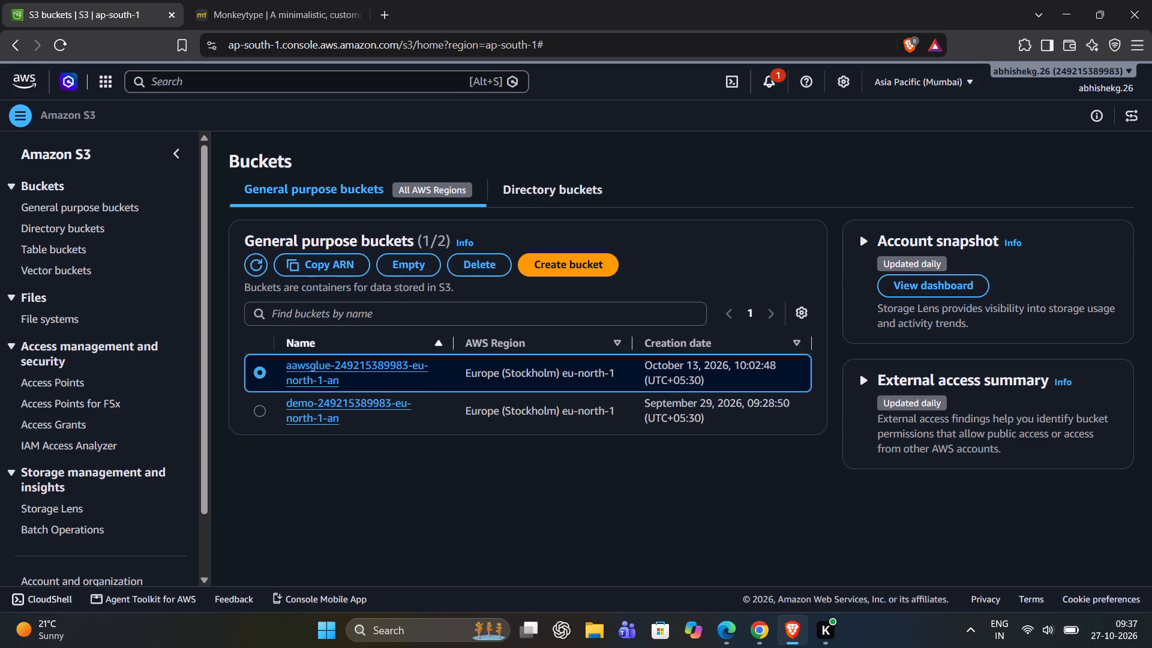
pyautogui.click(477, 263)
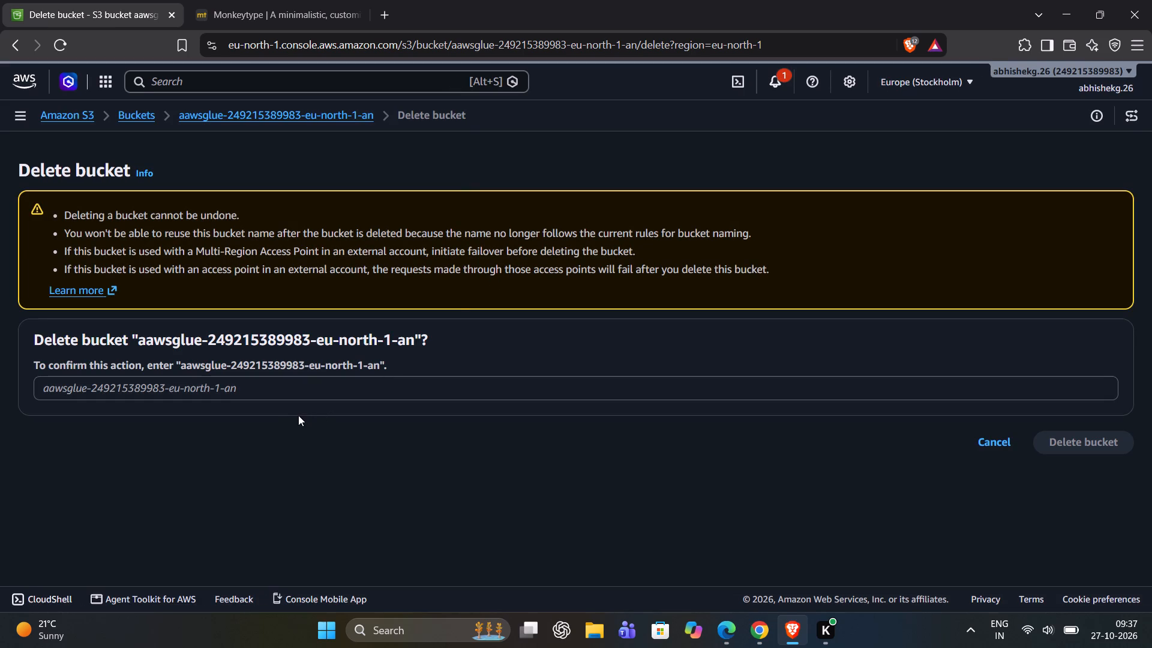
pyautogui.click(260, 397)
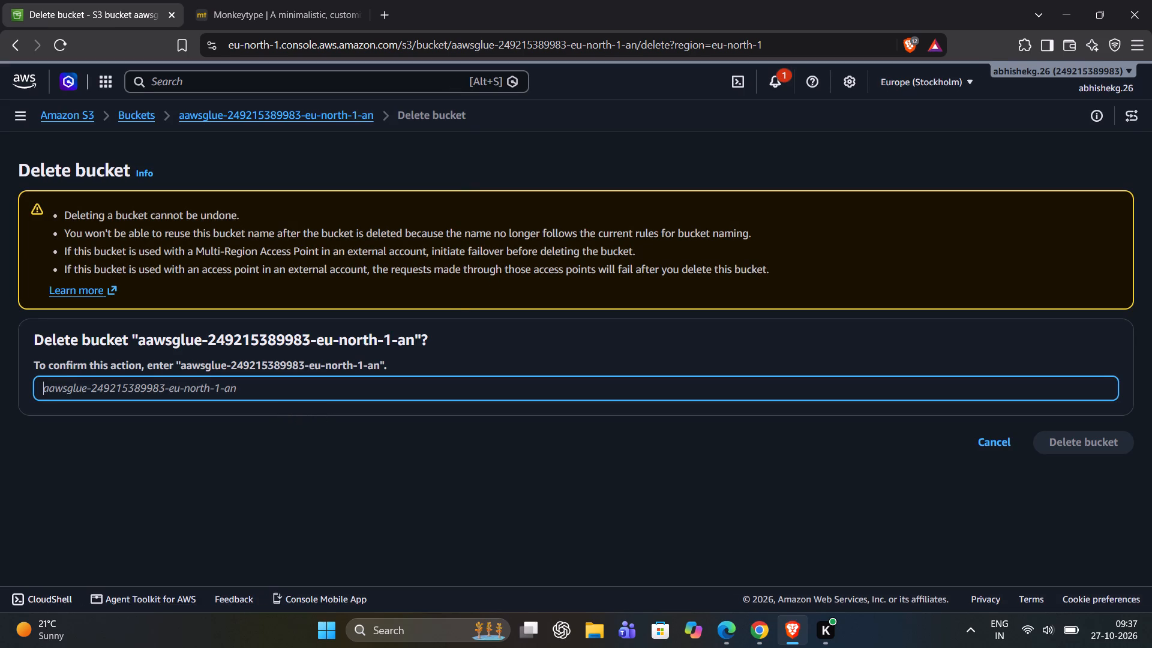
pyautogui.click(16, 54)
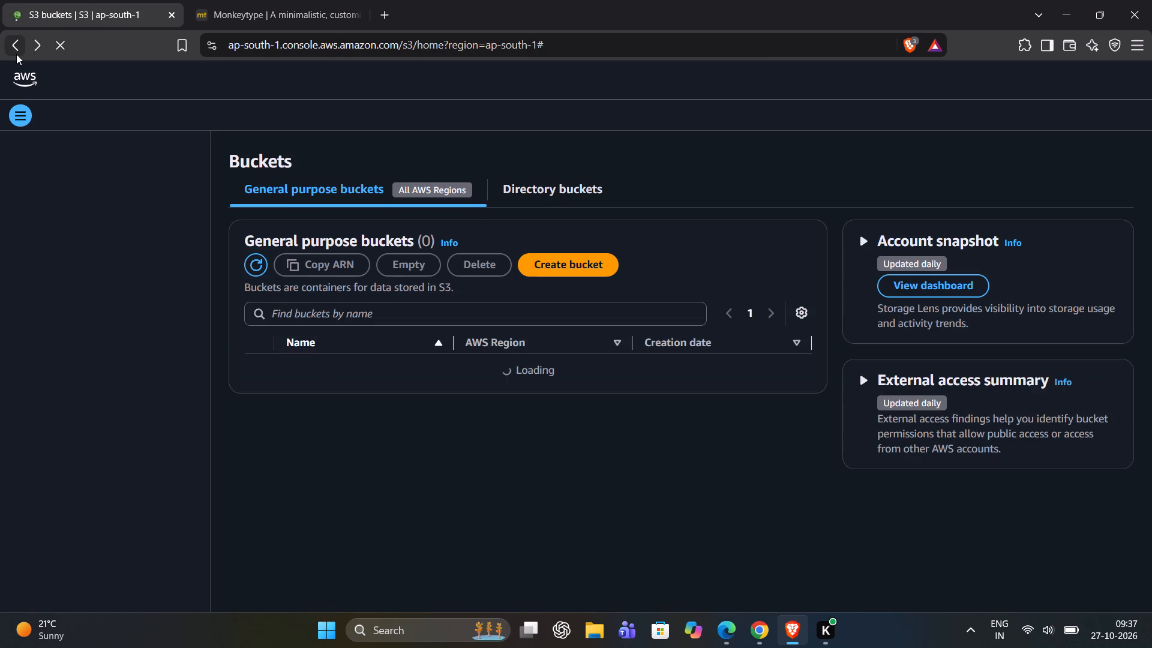
# Start creating a new general purpose bucket and set its namespace to Account Regional namespace.
pyautogui.click(566, 277)
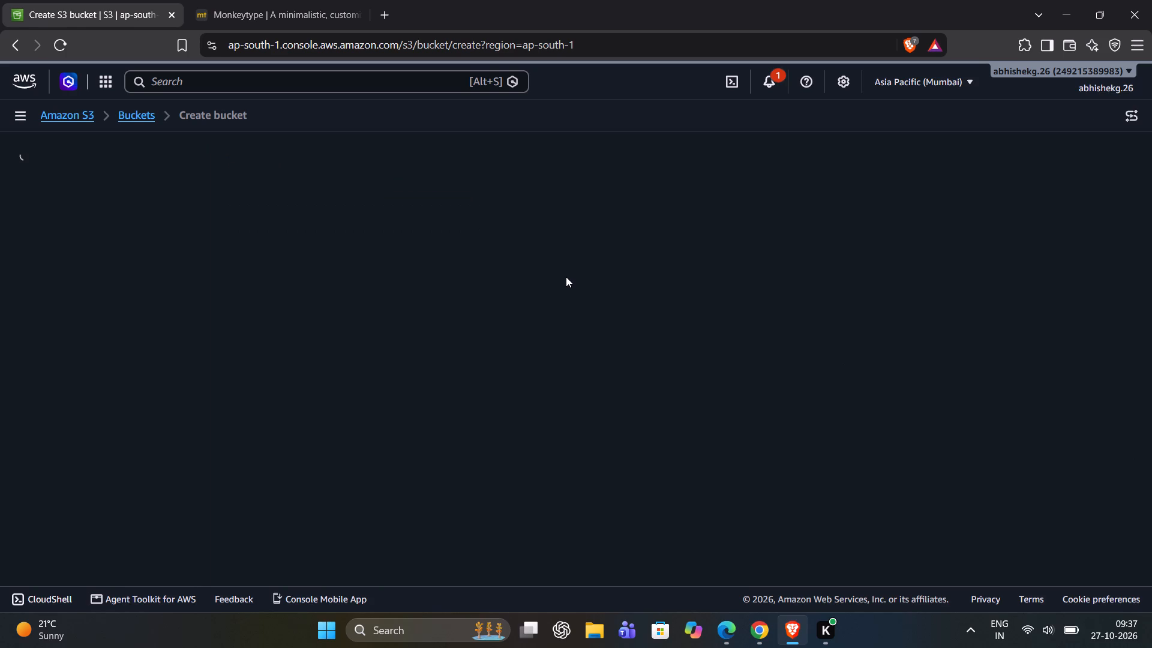
pyautogui.scroll(-2, 566, 277)
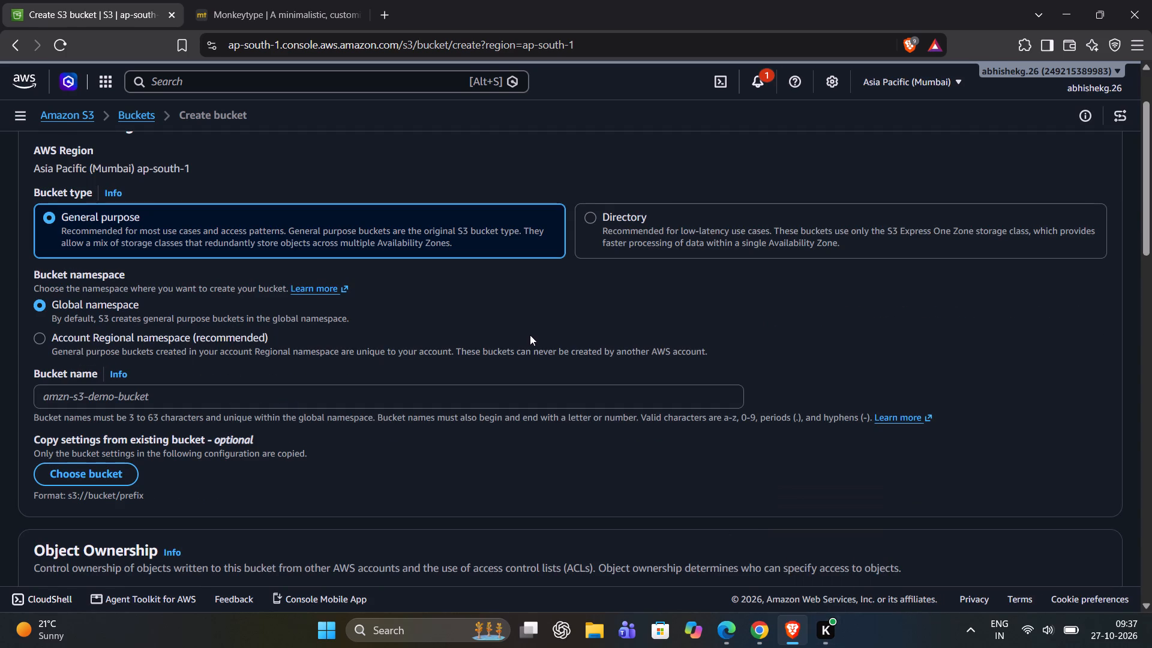
pyautogui.scroll(-3, 530, 335)
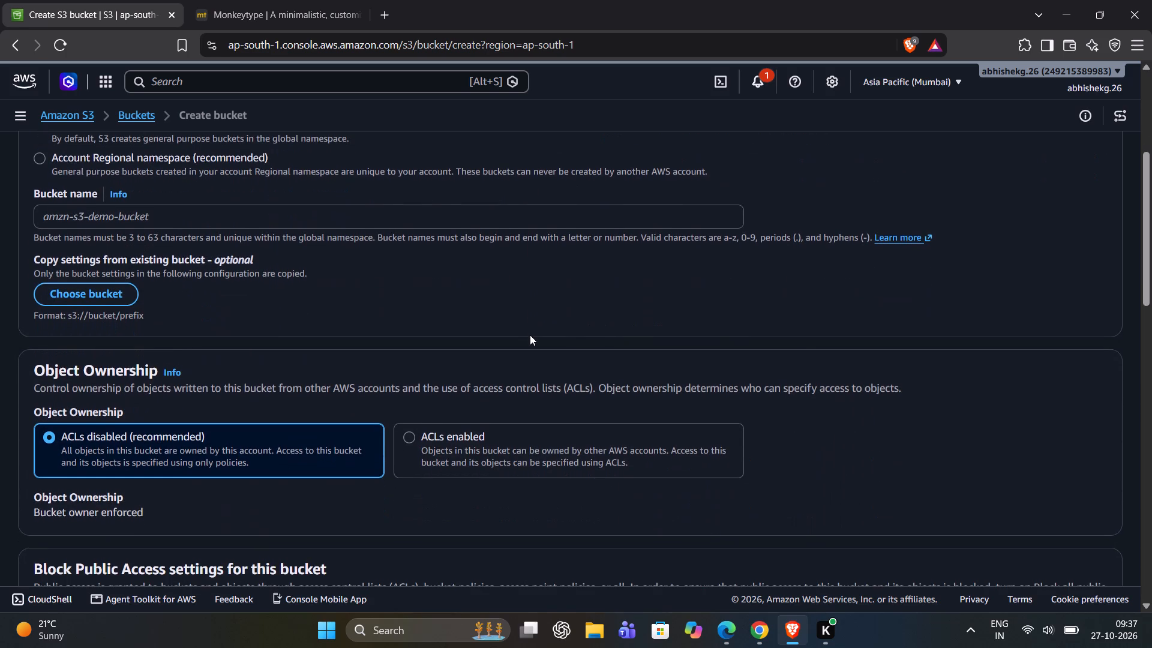
pyautogui.scroll(1, 530, 335)
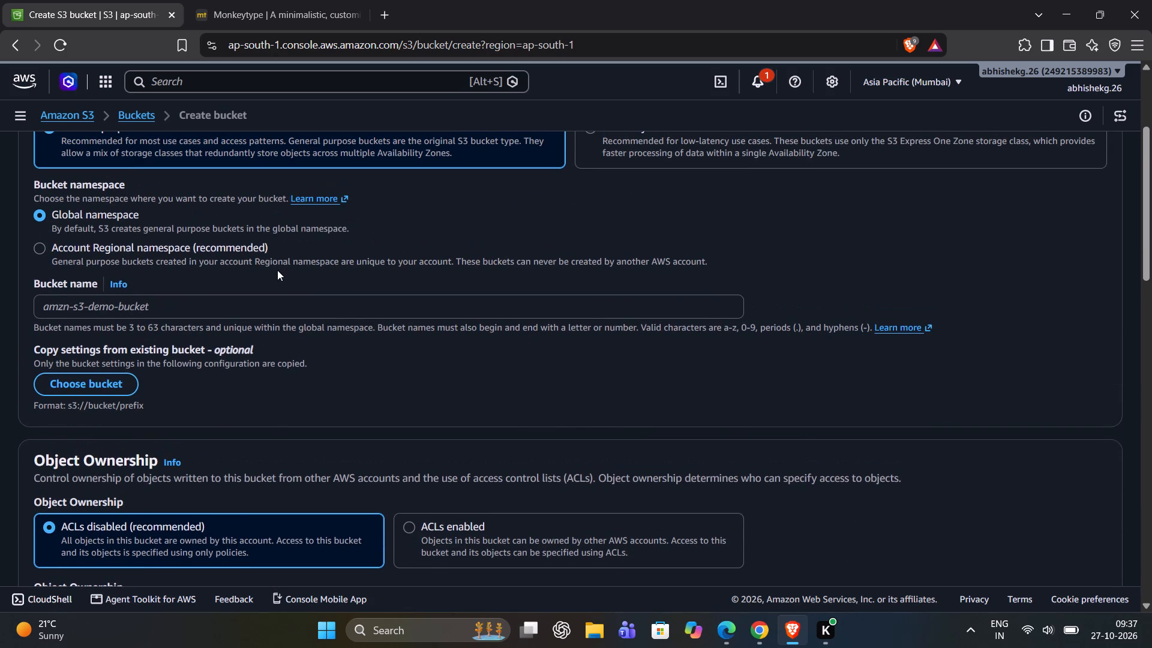
pyautogui.click(128, 253)
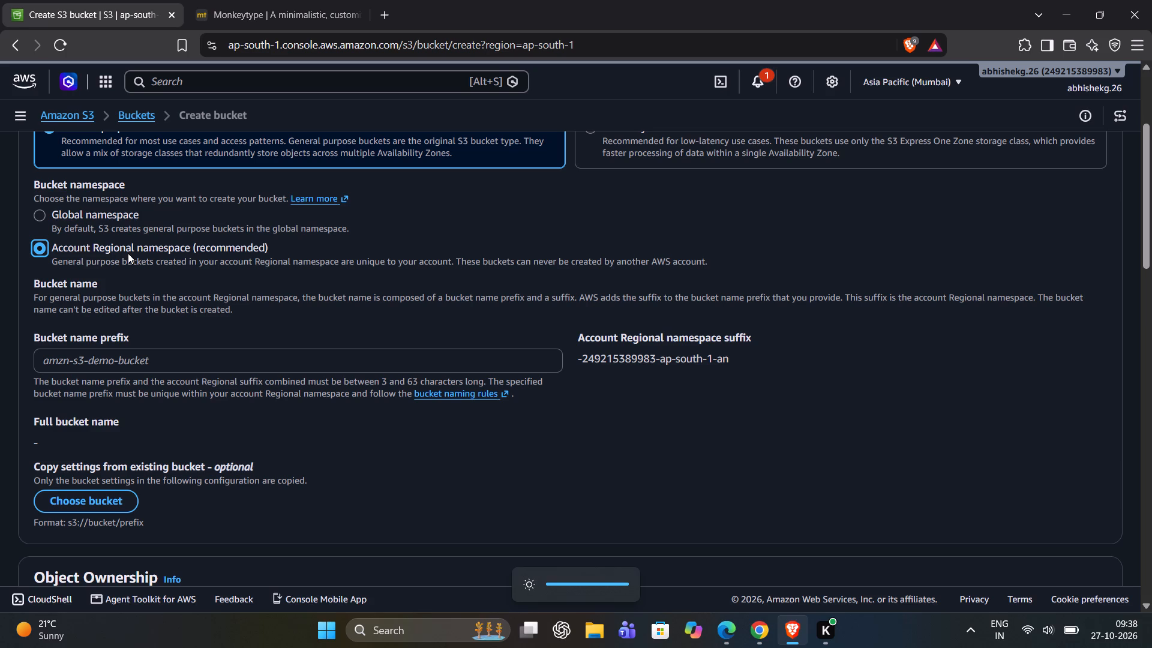
# Enter analytics_bucket as the bucket name prefix and try to create the bucket with the remaining settings at their defaults.
pyautogui.click(70, 361)
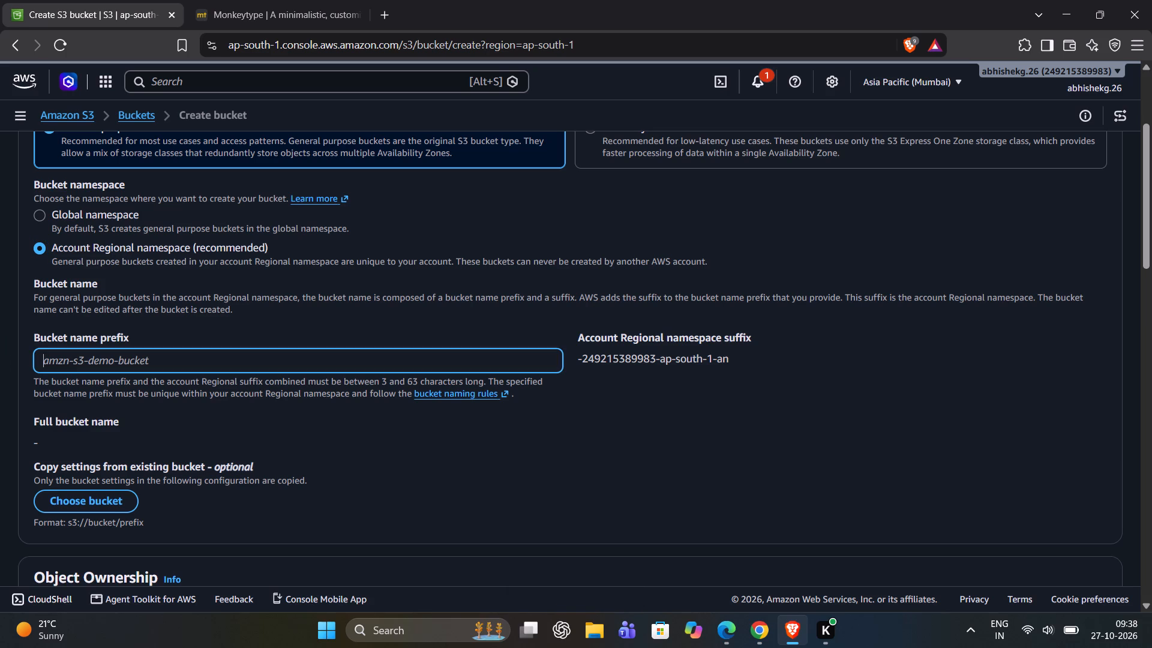
pyautogui.write('analytics')
pyautogui.hotkey('shift', '_')
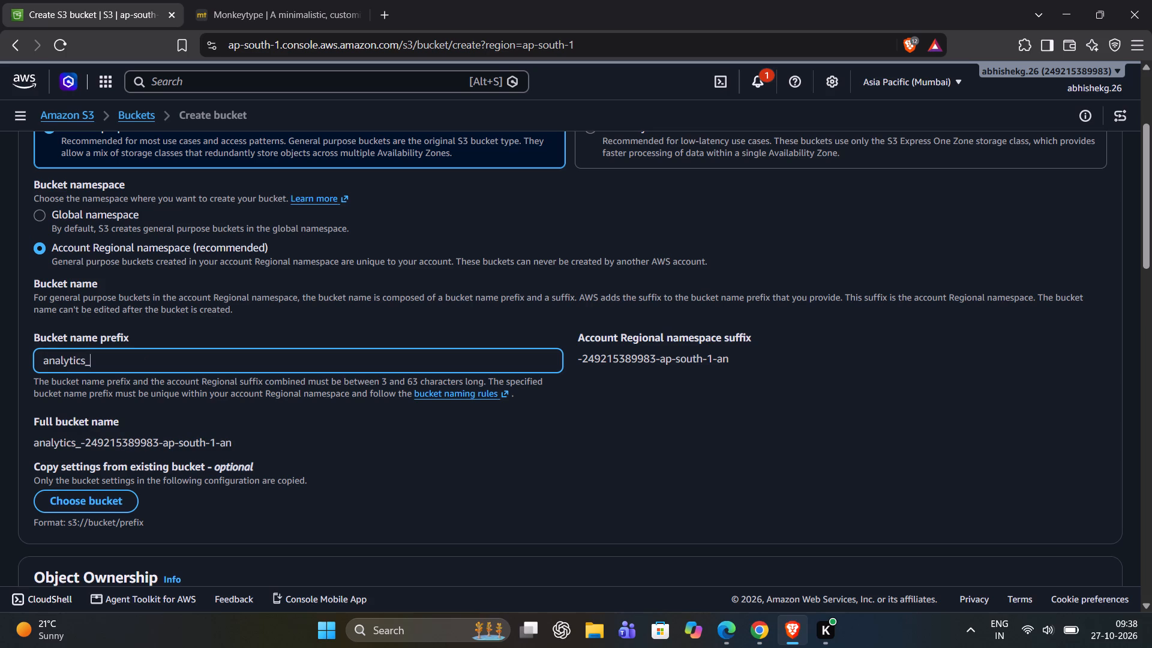
pyautogui.write('bucket')
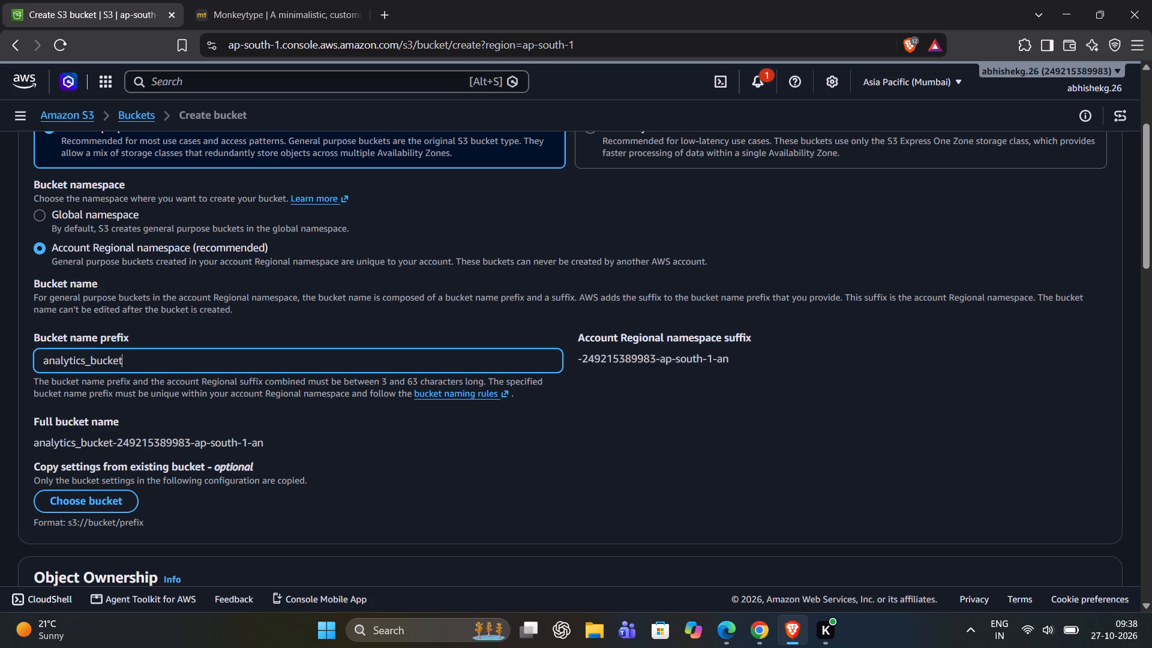
pyautogui.scroll(-9, 70, 361)
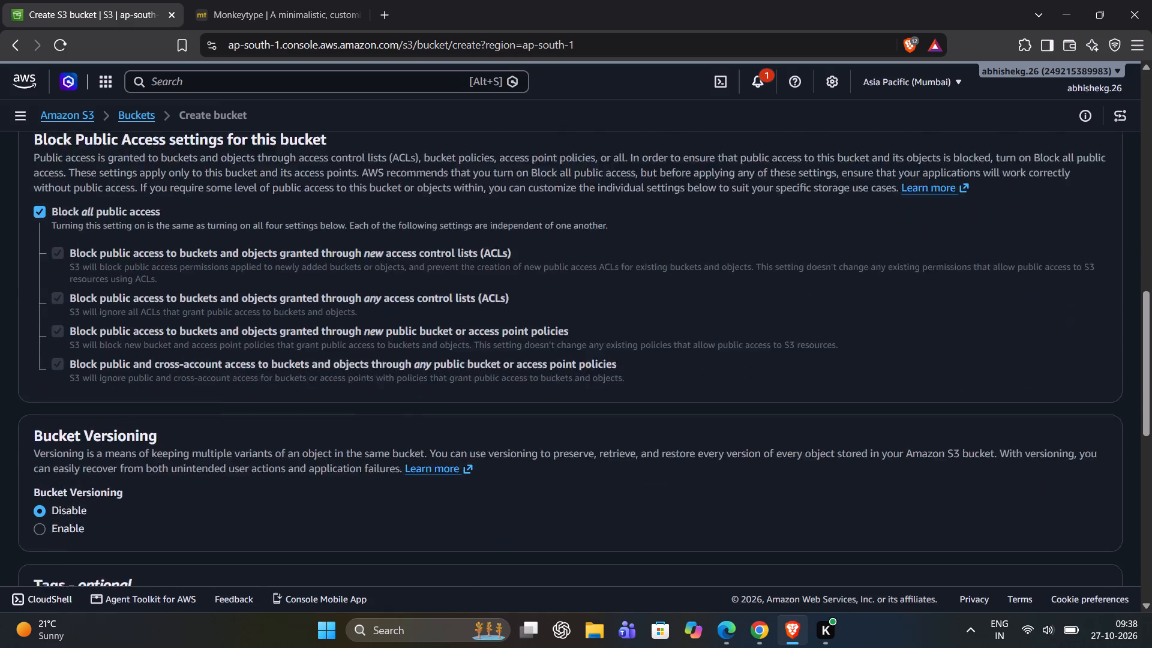
pyautogui.scroll(-5, 70, 361)
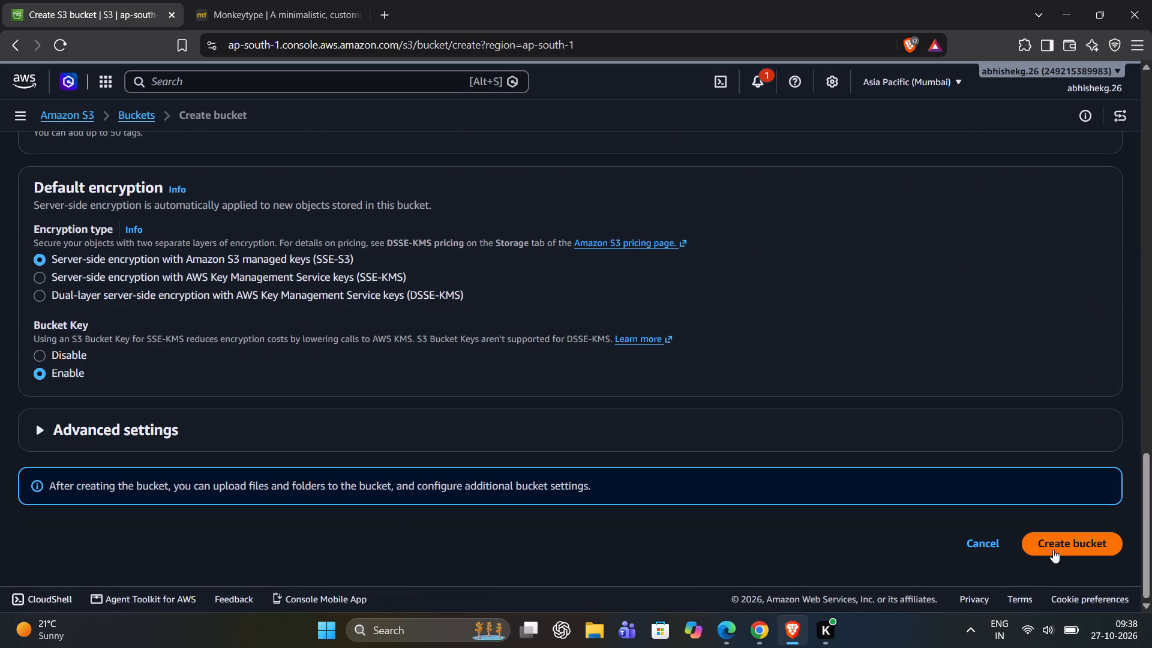
pyautogui.click(1069, 545)
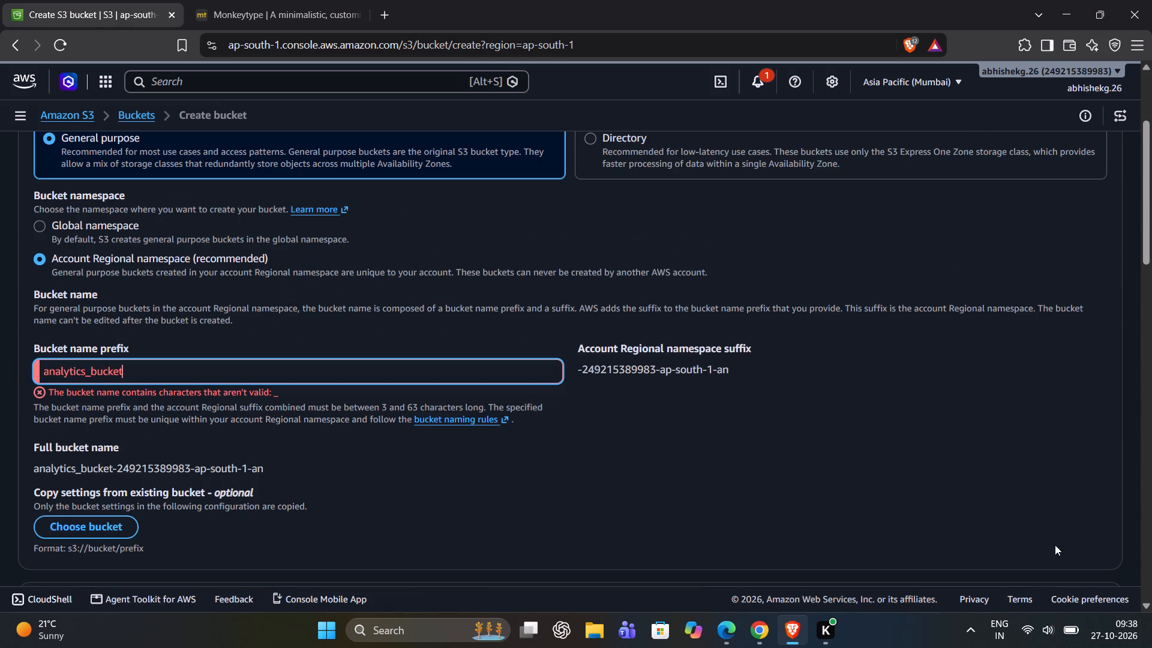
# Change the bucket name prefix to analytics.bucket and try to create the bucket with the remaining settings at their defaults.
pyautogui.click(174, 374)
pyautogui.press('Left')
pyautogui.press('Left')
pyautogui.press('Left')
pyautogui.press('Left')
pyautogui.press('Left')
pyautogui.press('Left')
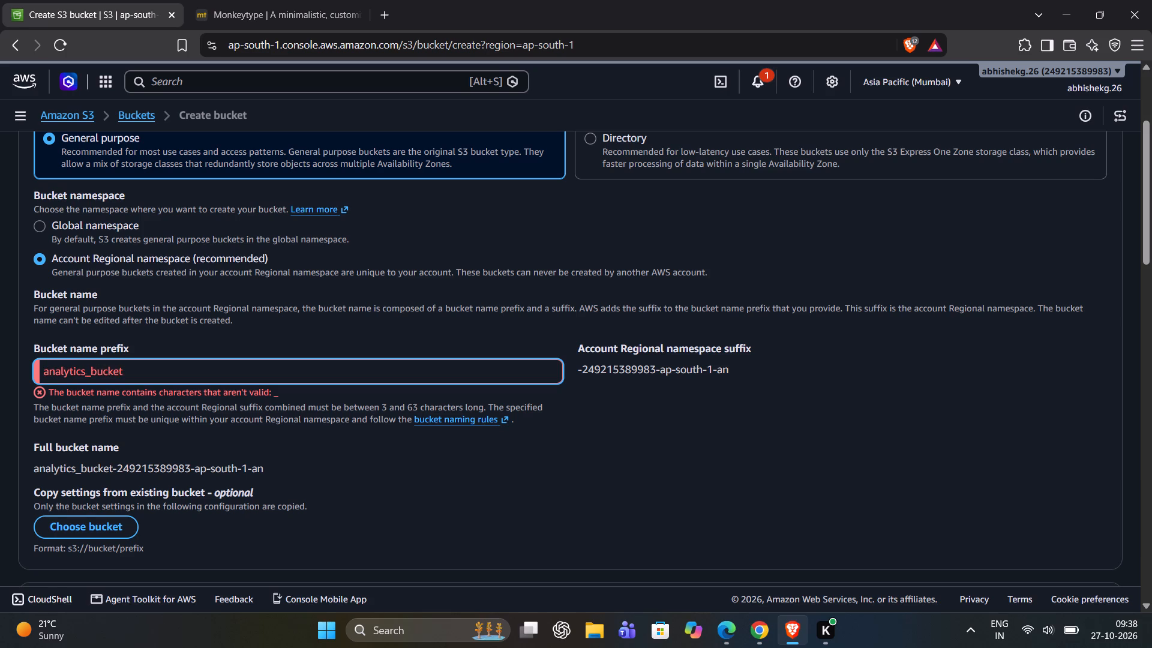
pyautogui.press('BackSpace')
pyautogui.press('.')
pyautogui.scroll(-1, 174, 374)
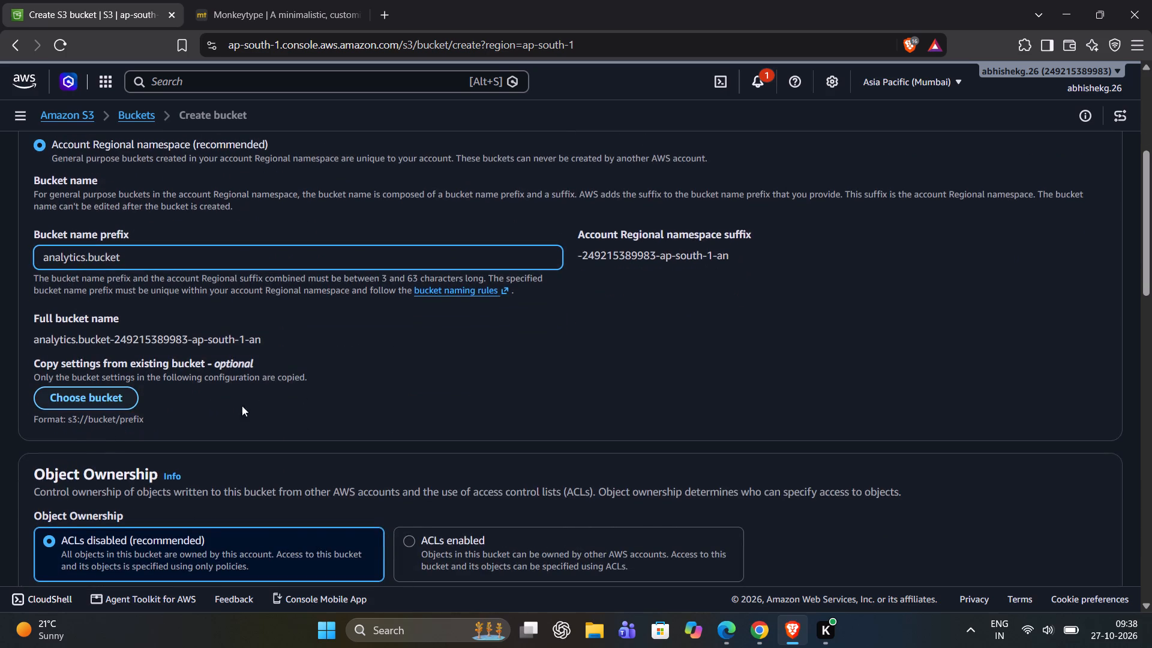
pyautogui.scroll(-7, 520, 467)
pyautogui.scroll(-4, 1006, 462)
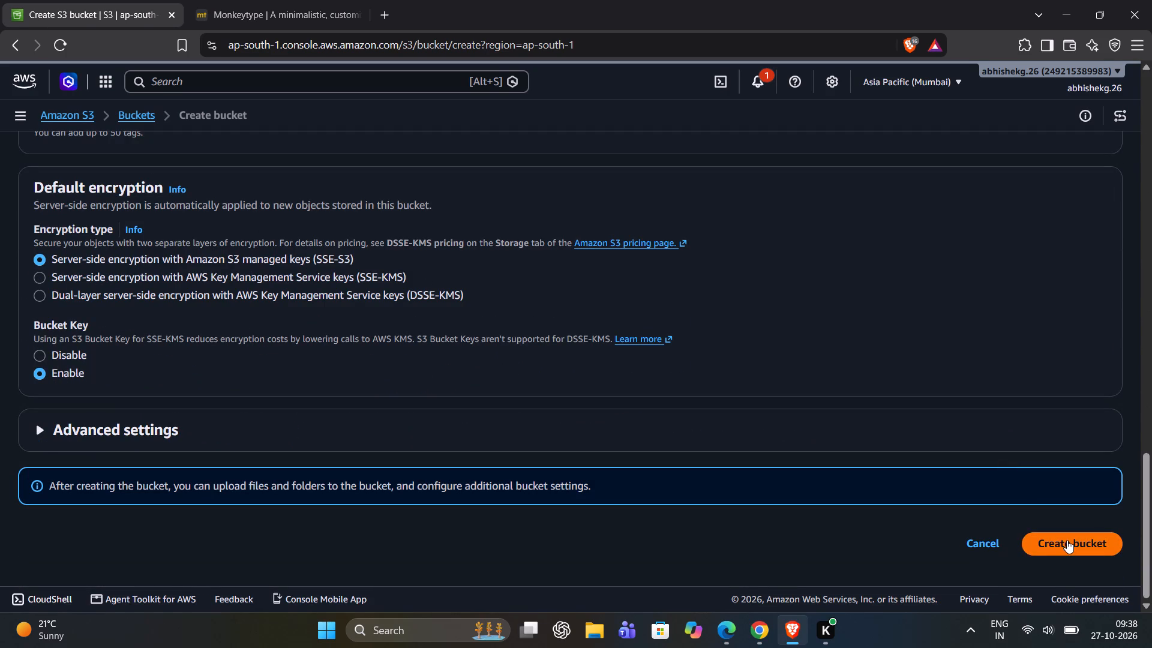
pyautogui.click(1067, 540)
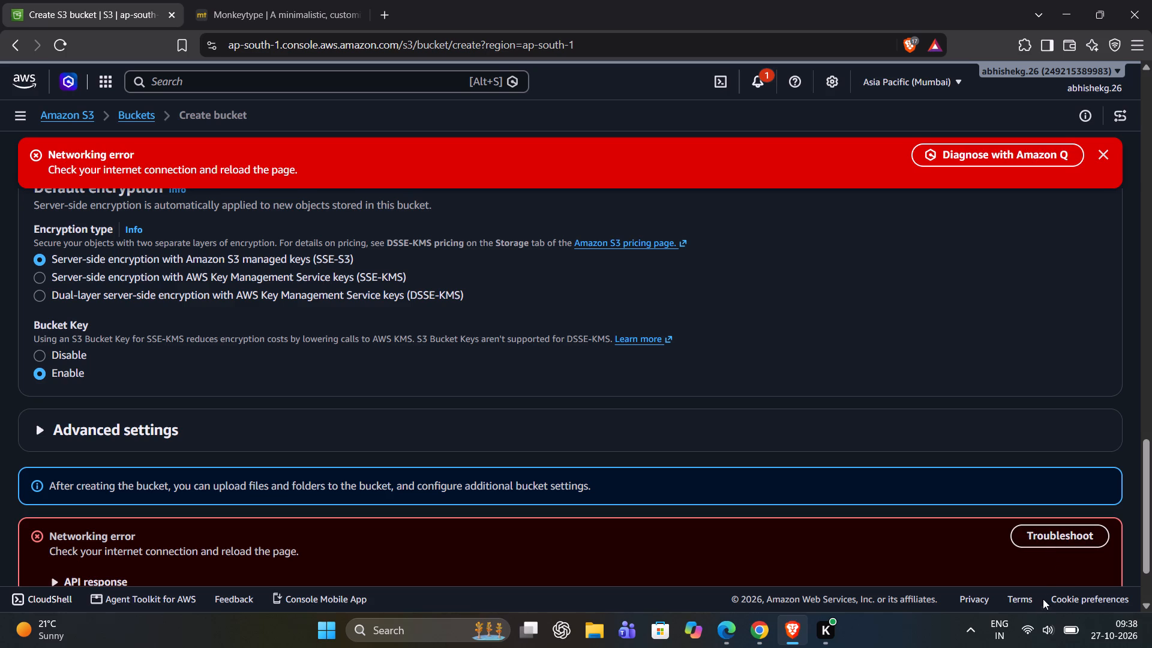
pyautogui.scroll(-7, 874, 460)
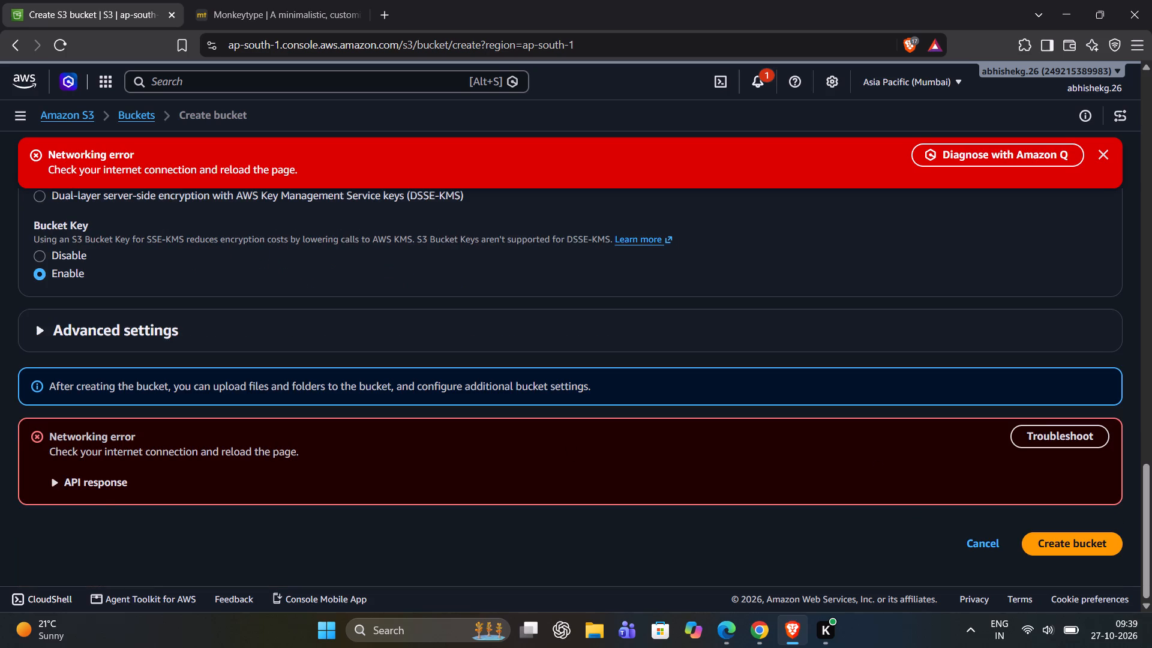
# Change the bucket name prefix to analyticsbucket and submit the bucket creation again with the remaining settings at their defaults.
pyautogui.scroll(2, 346, 367)
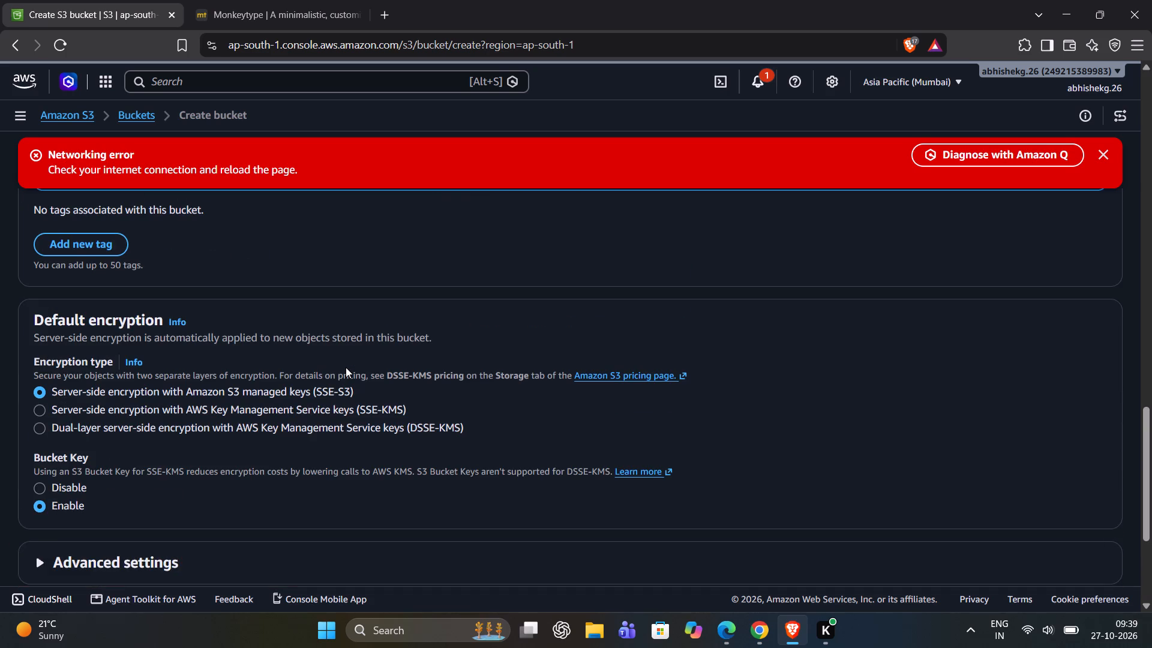
pyautogui.scroll(12, 346, 367)
pyautogui.scroll(-1, 346, 367)
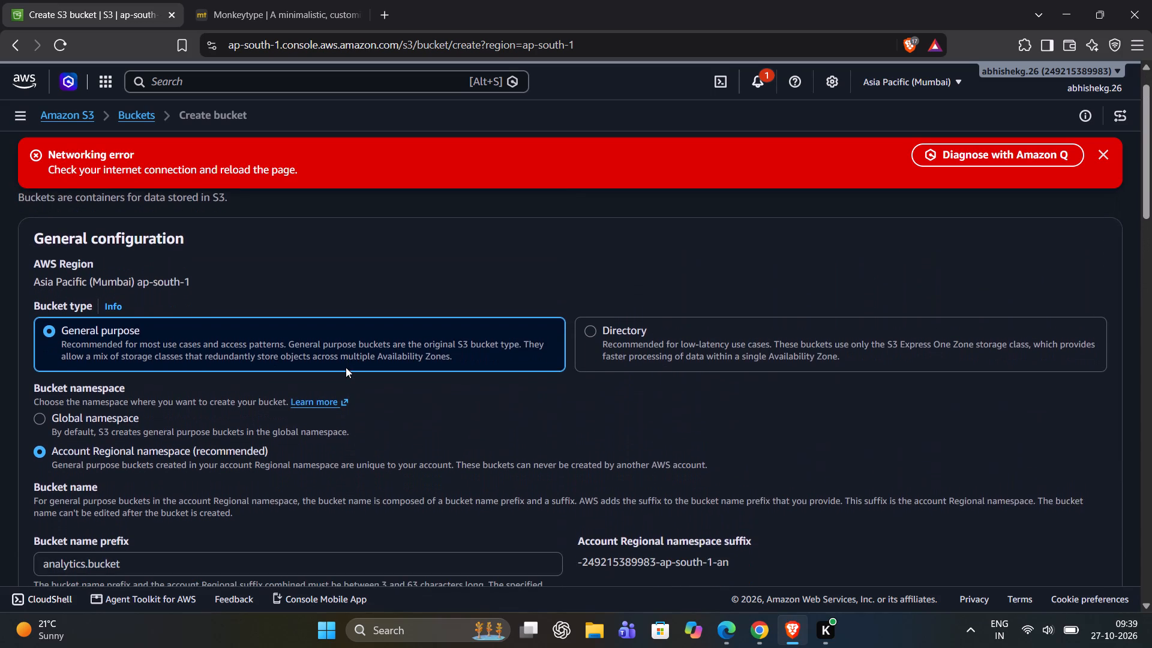
pyautogui.scroll(-1, 346, 367)
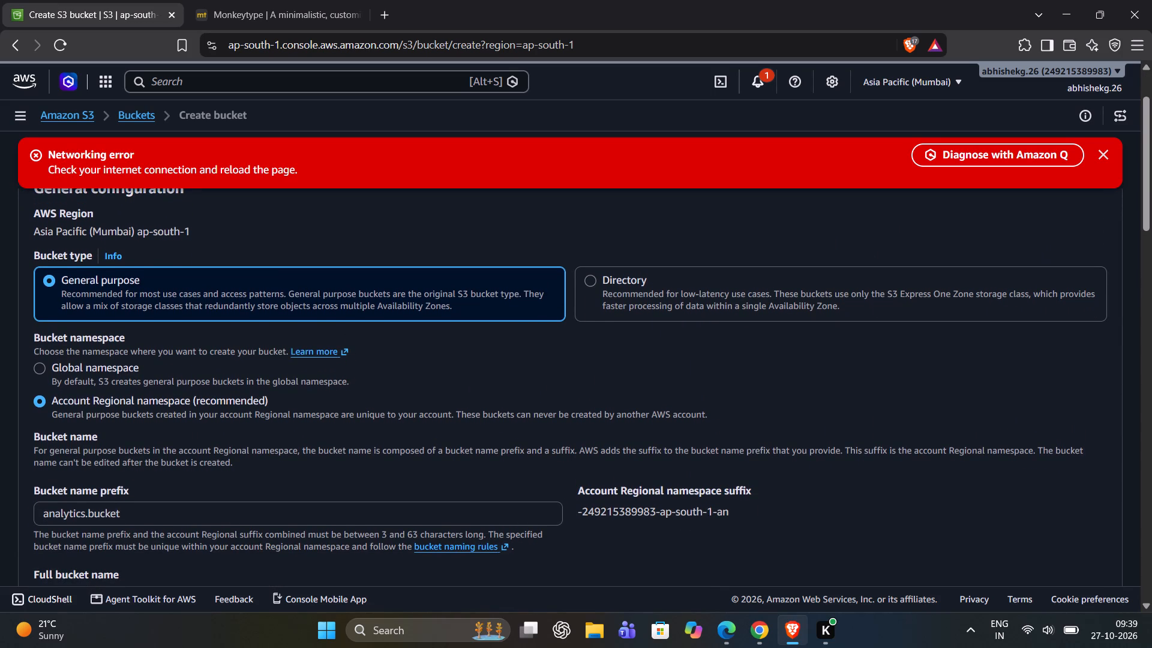
pyautogui.click(89, 511)
pyautogui.press('BackSpace')
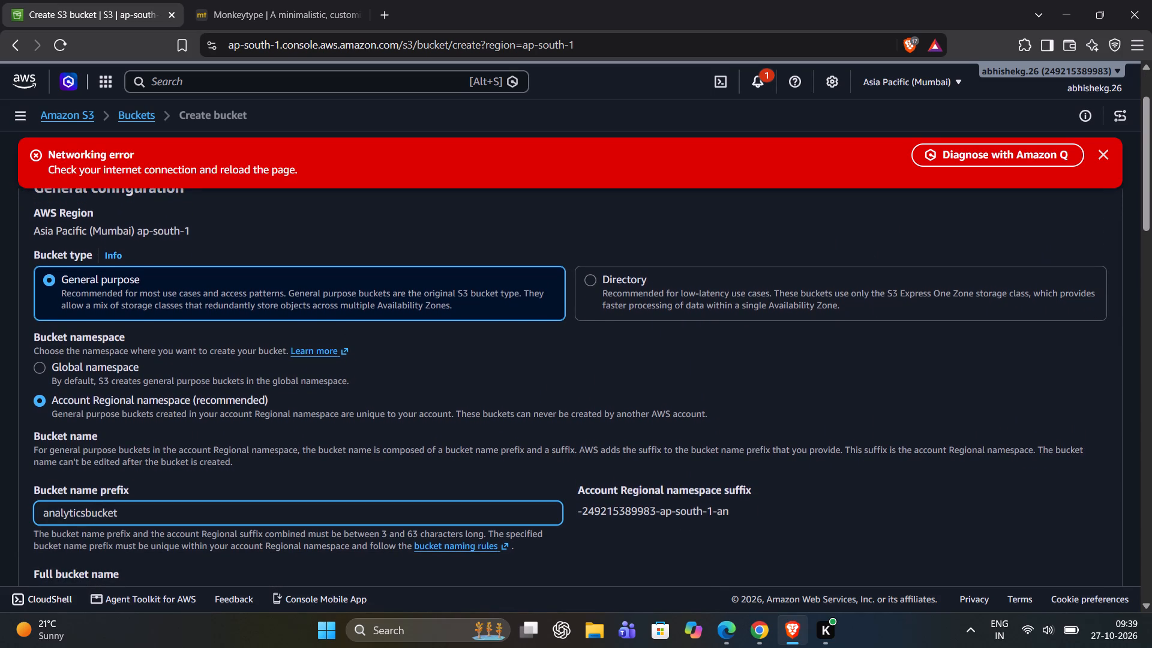
pyautogui.press('BackSpace')
pyautogui.hotkey('shift', '_')
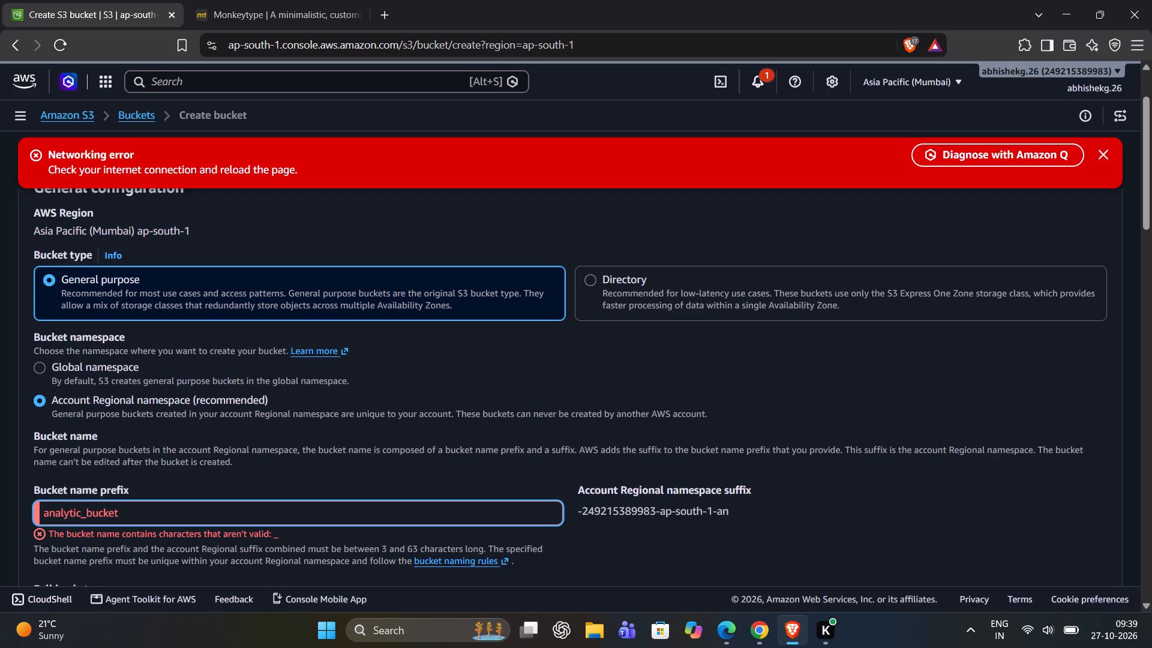
pyautogui.press('BackSpace')
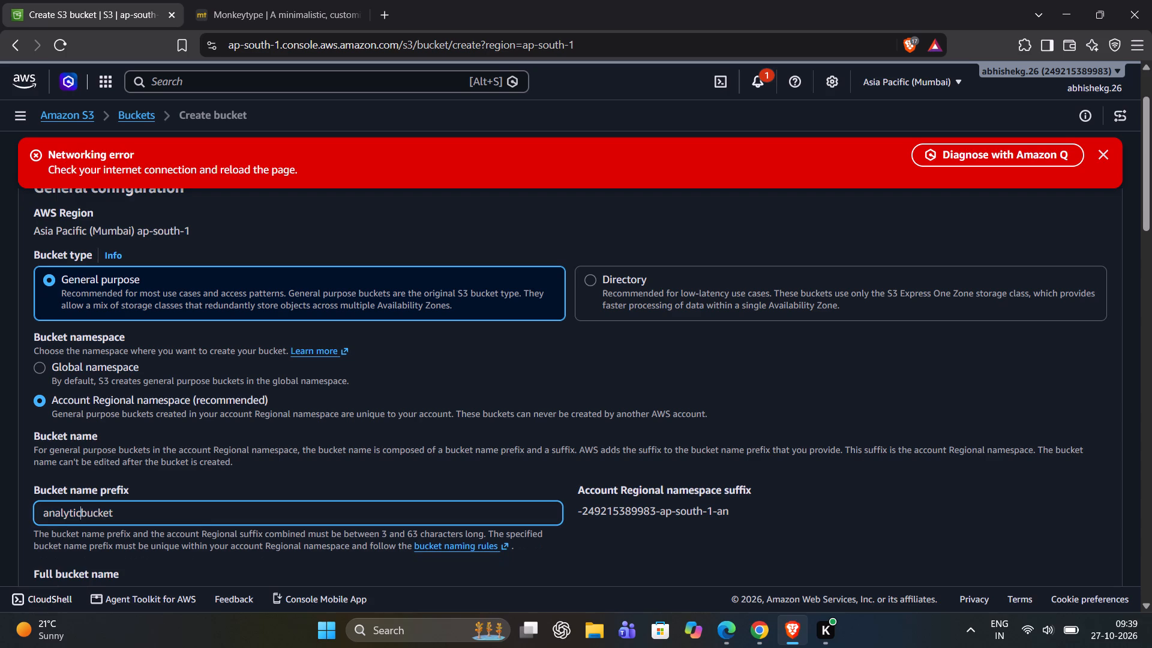
pyautogui.press('s')
pyautogui.write('___')
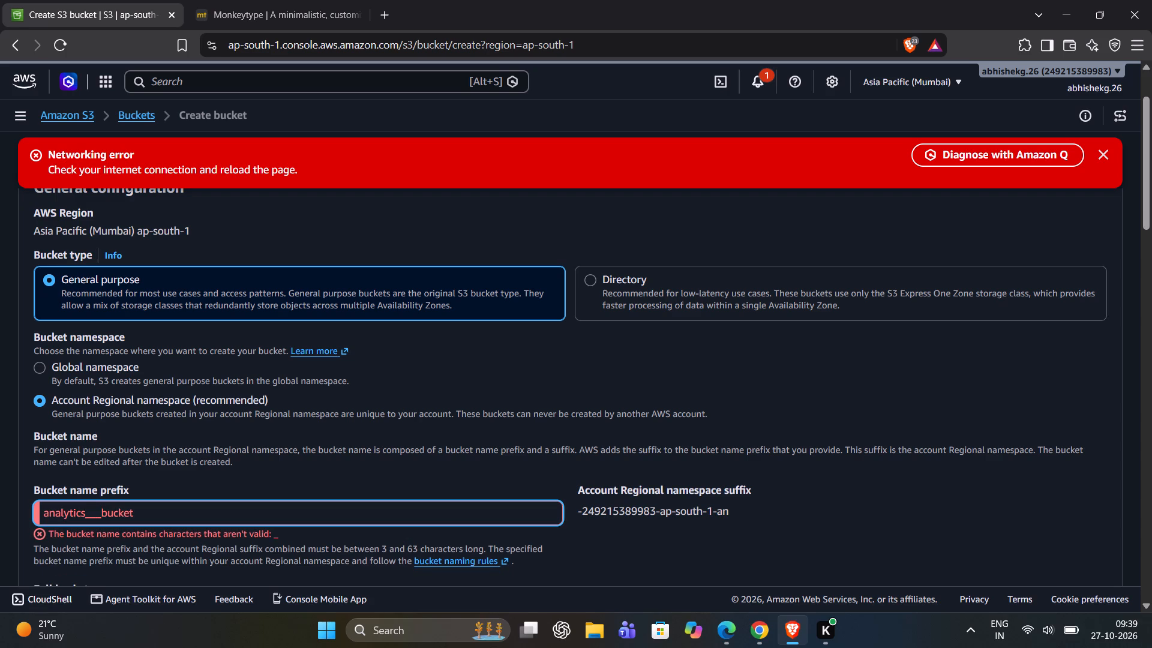
pyautogui.hotkey('shift', 'BackSpace')
pyautogui.hotkey('shift', 'BackSpace')
pyautogui.hotkey('shift', 'BackSpace')
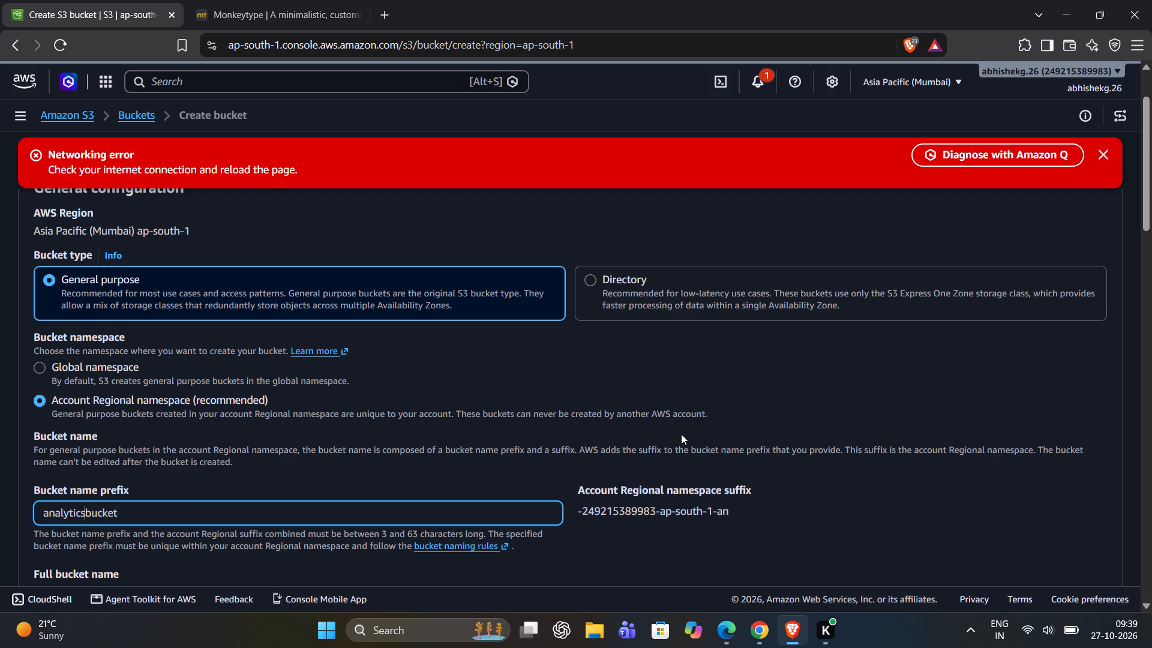
pyautogui.scroll(-9, 681, 434)
pyautogui.scroll(-4, 1025, 391)
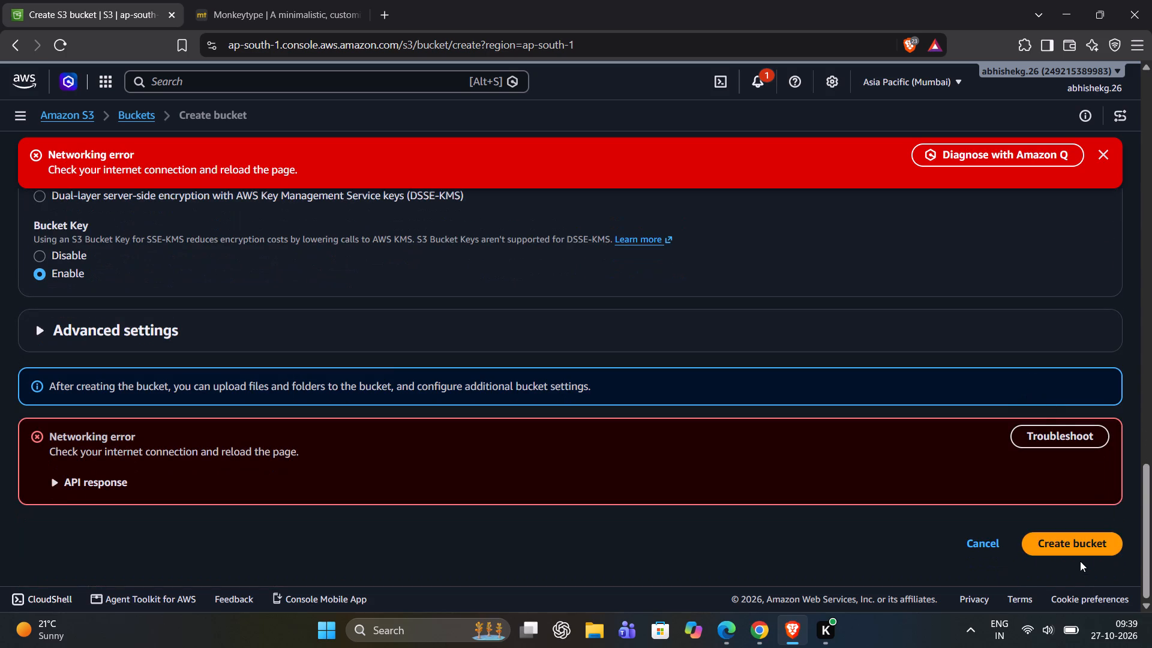
pyautogui.click(1072, 552)
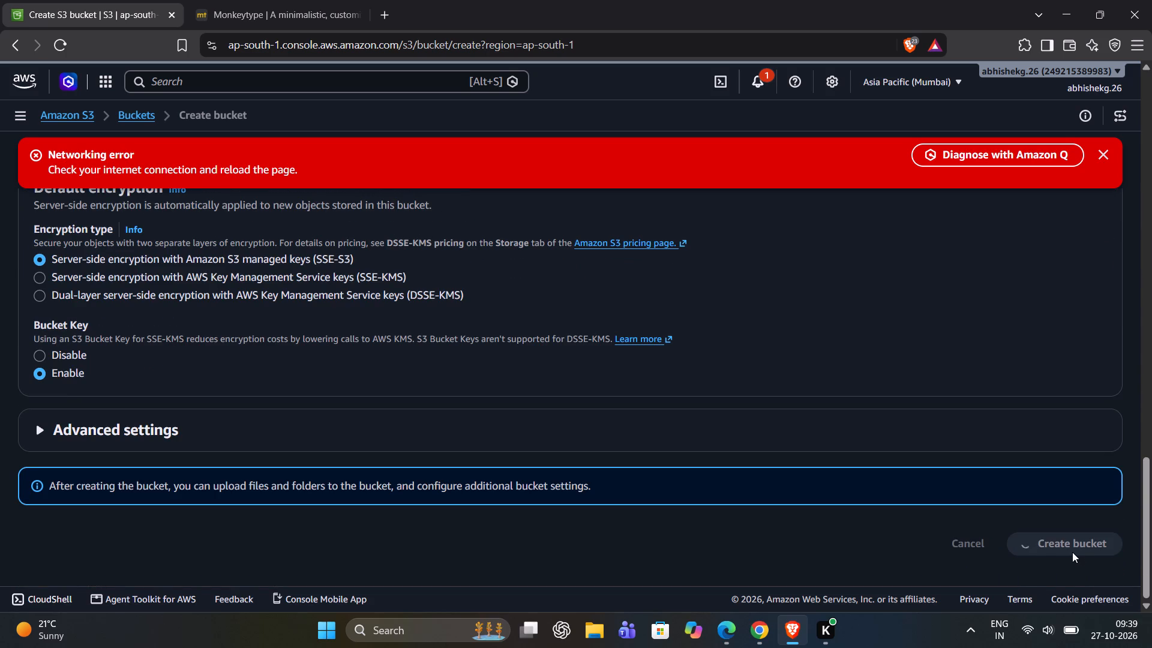
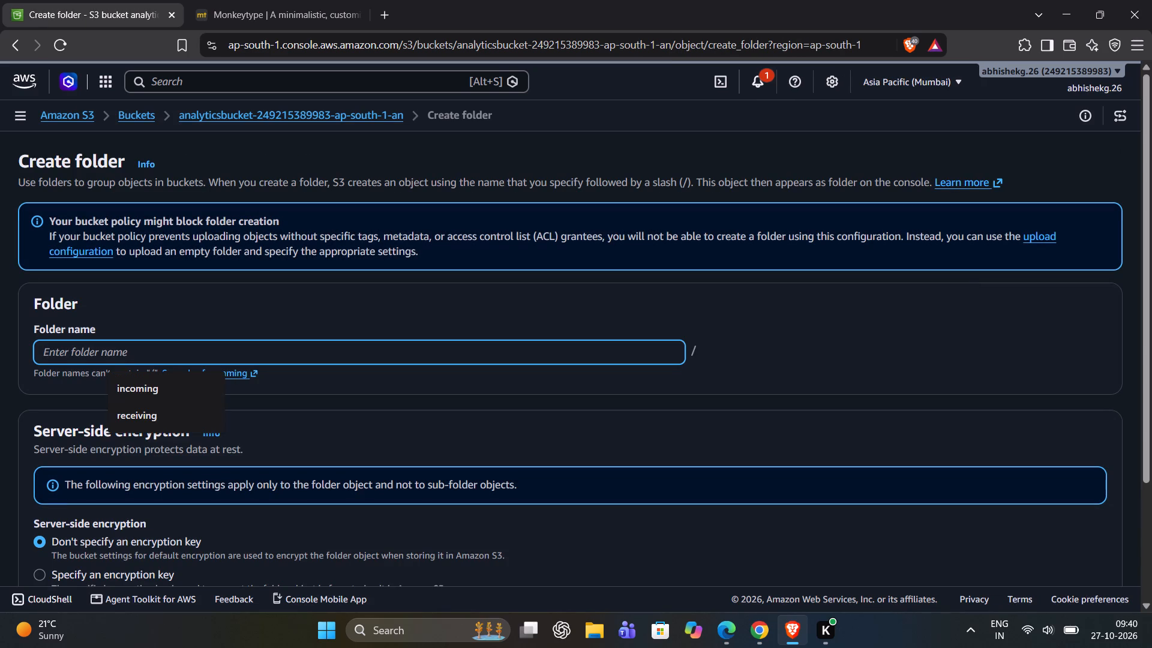
# Create a folder named raw in the new analyticsbucket bucket, leaving the encryption key unspecified.
pyautogui.press('e')
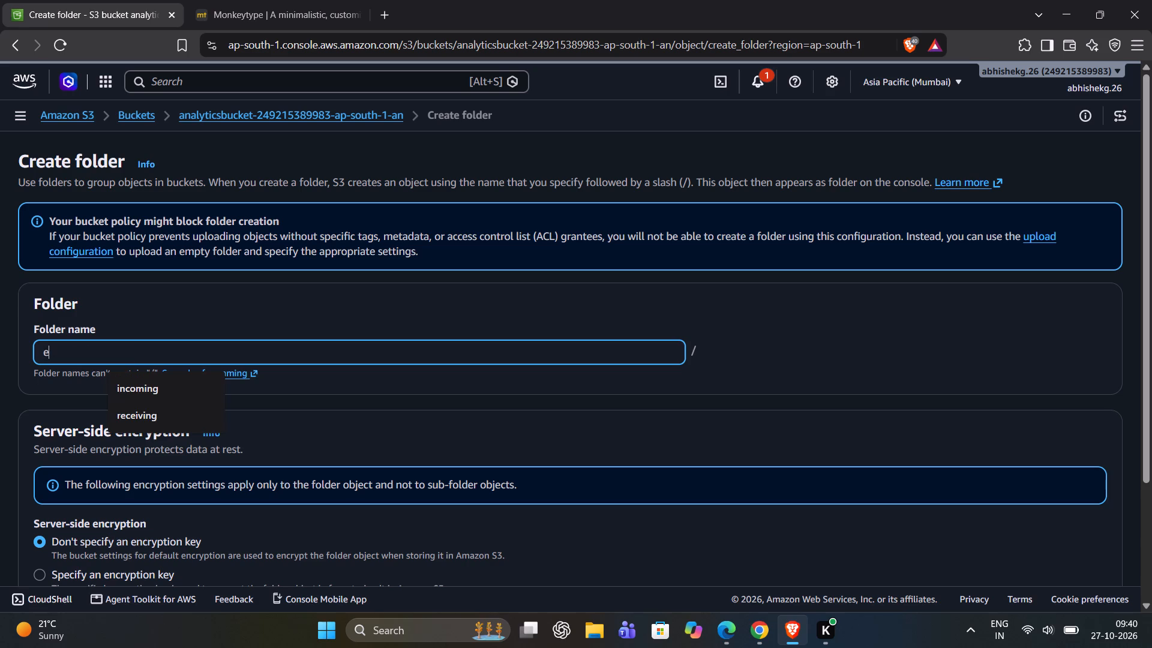
pyautogui.press('BackSpace')
pyautogui.write('raw')
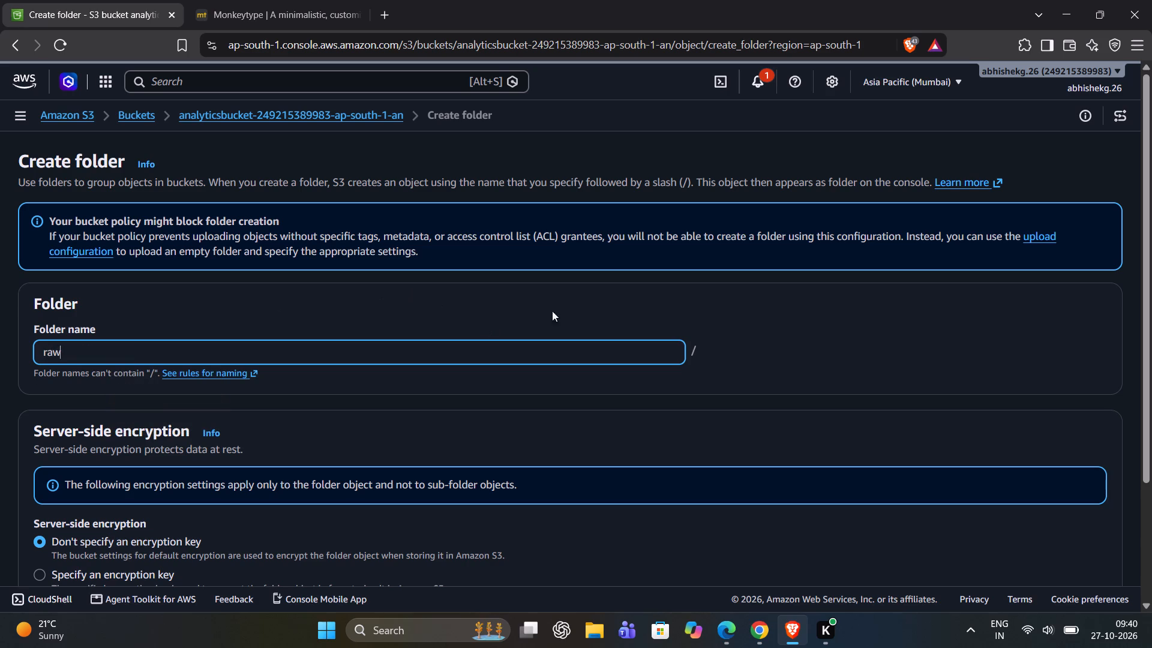
pyautogui.scroll(-6, 880, 391)
pyautogui.click(1078, 551)
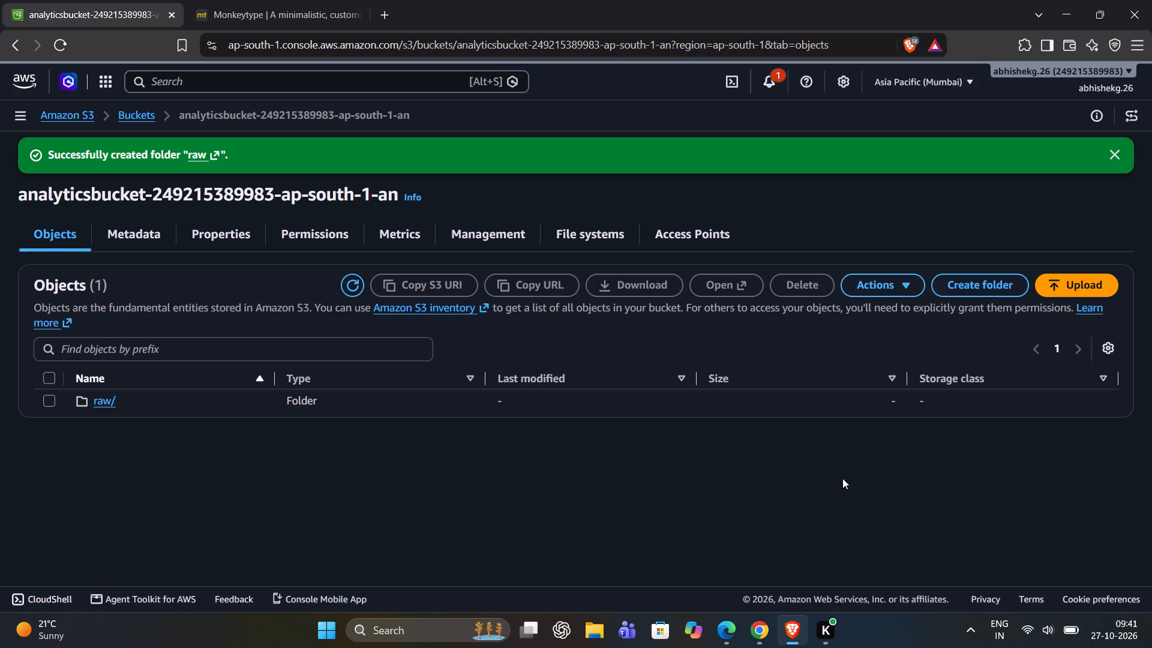
# Create a second folder named athenaresult in the analyticsbucket bucket with the default server-side encryption setting.
pyautogui.click(998, 280)
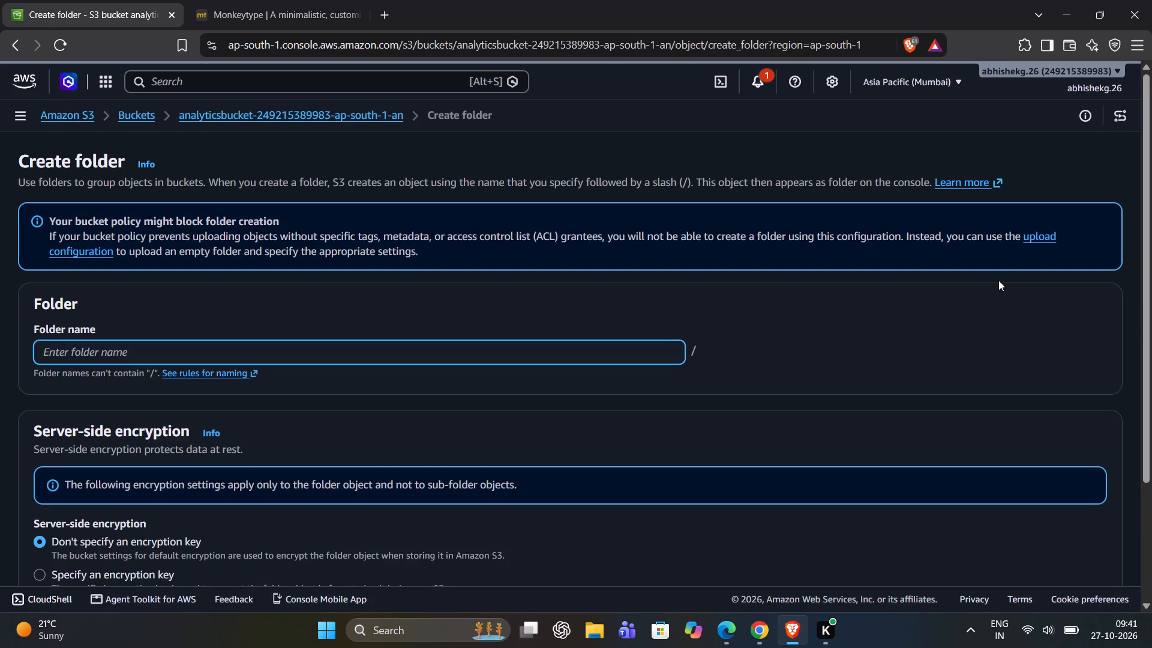
pyautogui.click(462, 352)
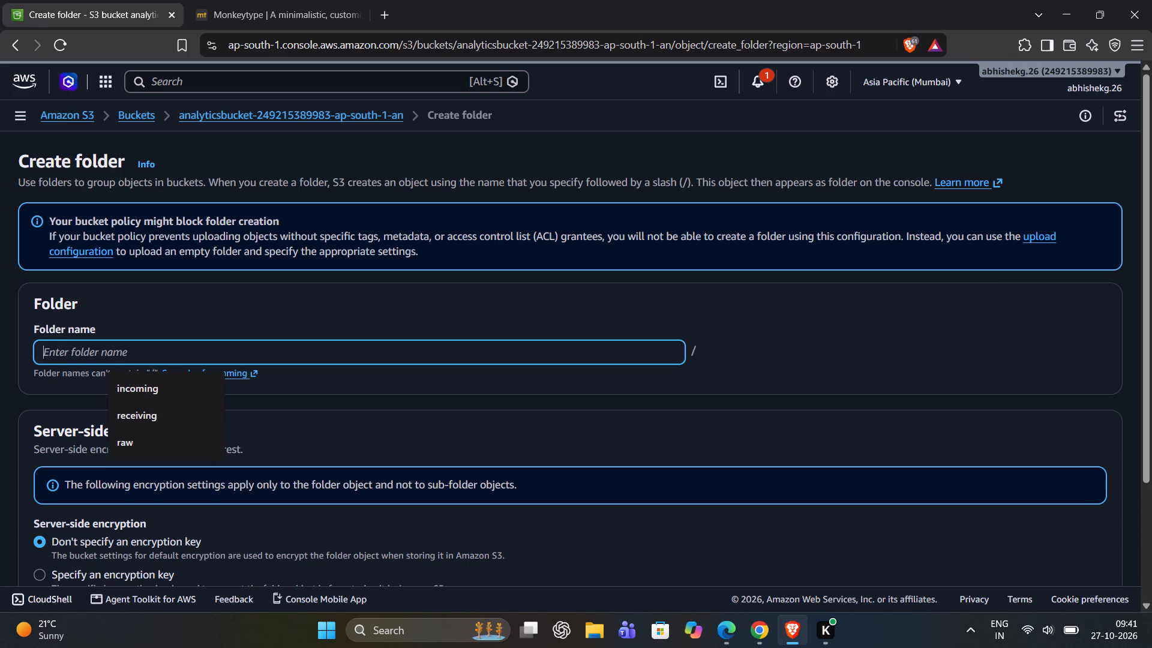
pyautogui.write('athenaresult')
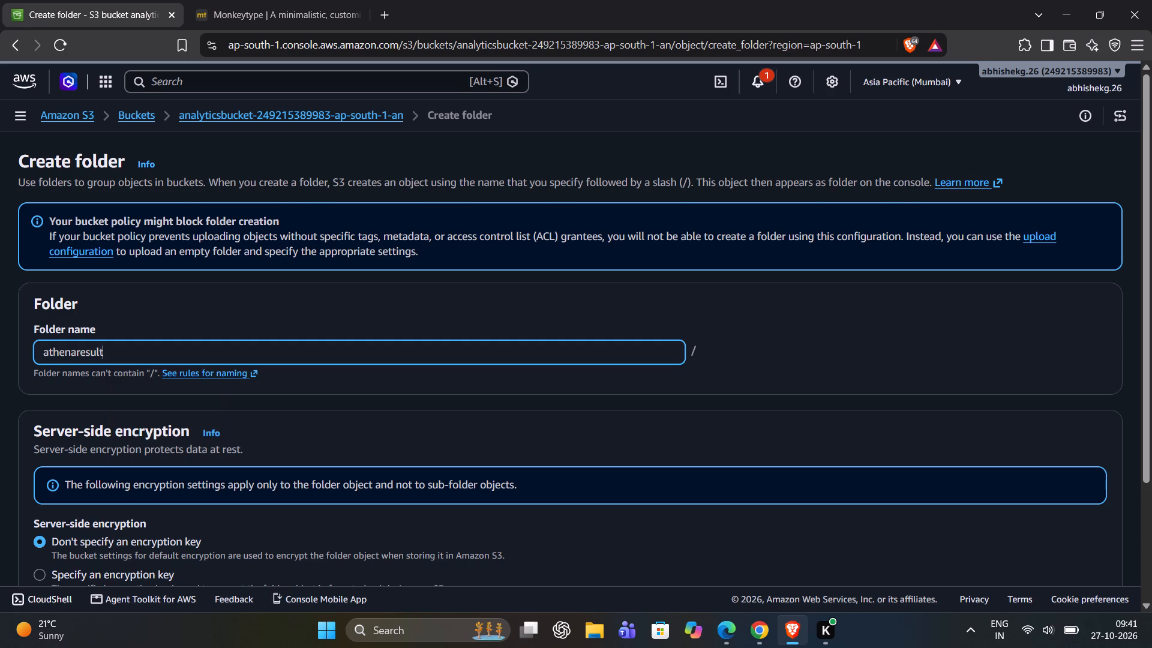
pyautogui.scroll(-7, 660, 432)
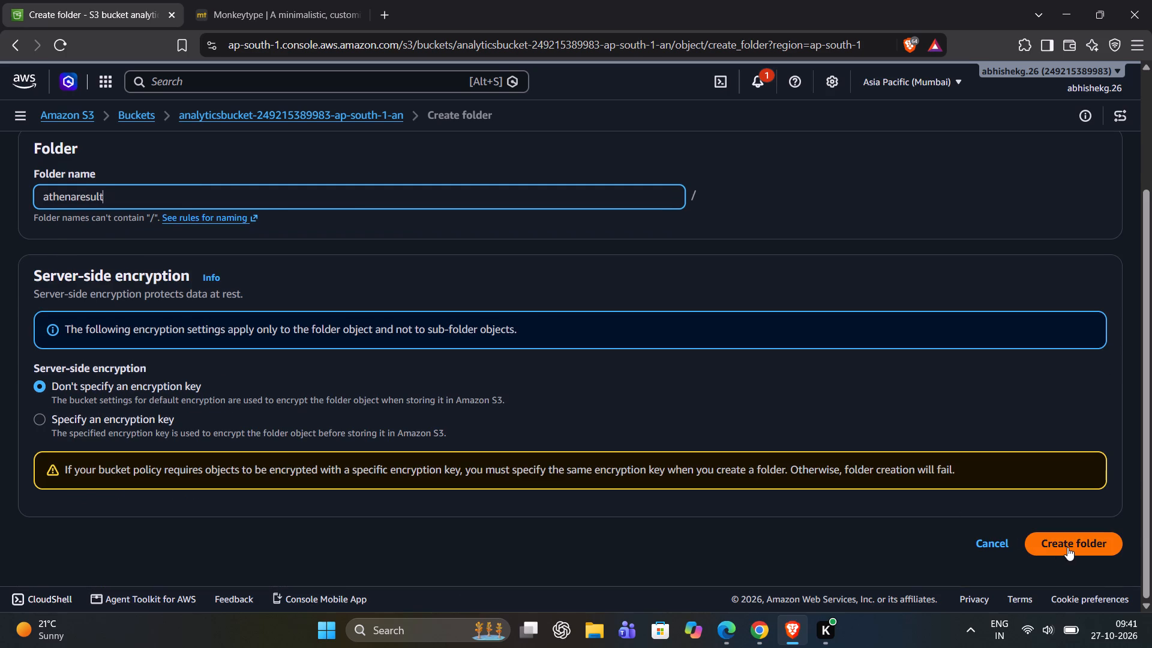
pyautogui.click(1067, 547)
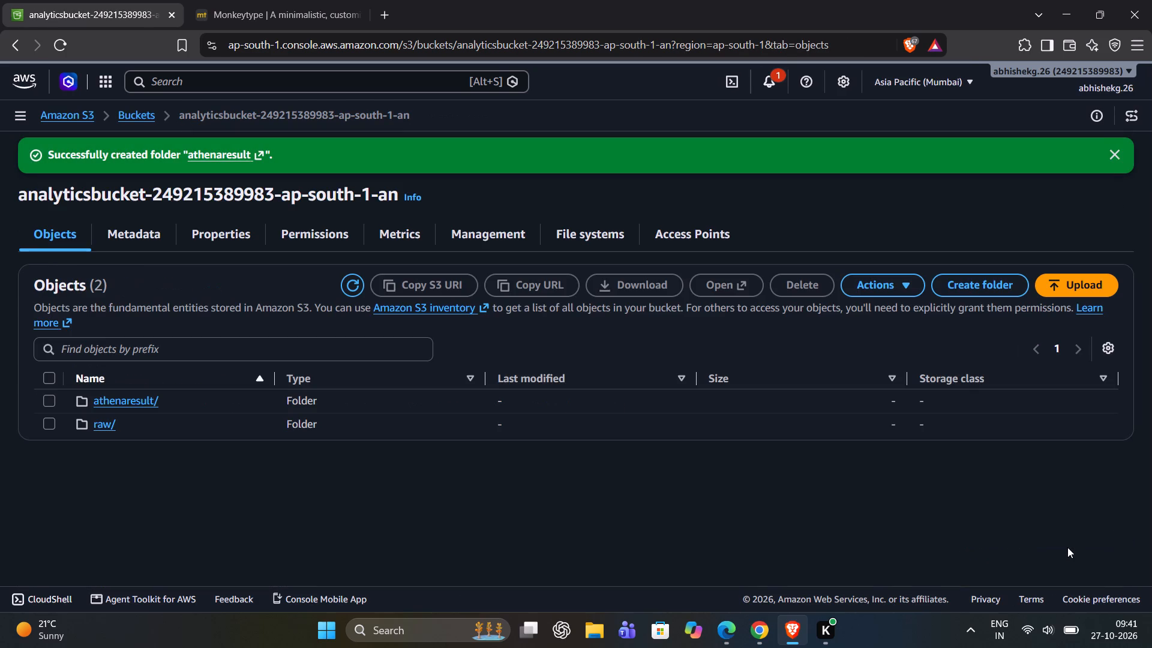
# Create a third folder named created in the analyticsbucket bucket with the default server-side encryption setting.
pyautogui.click(989, 293)
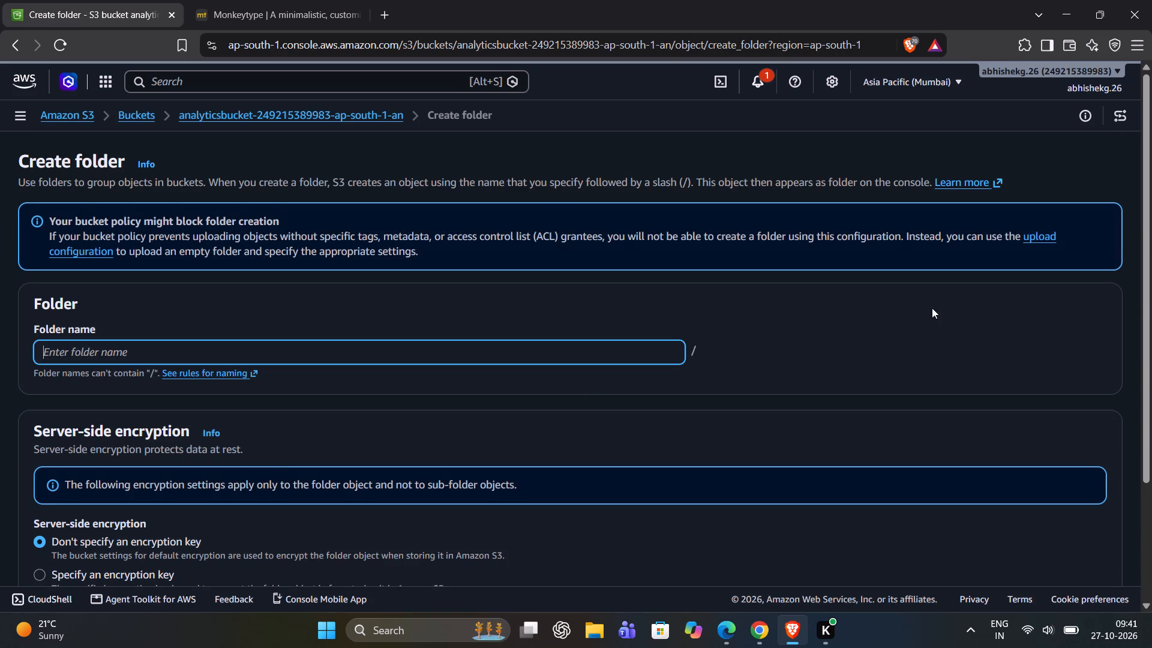
pyautogui.click(106, 348)
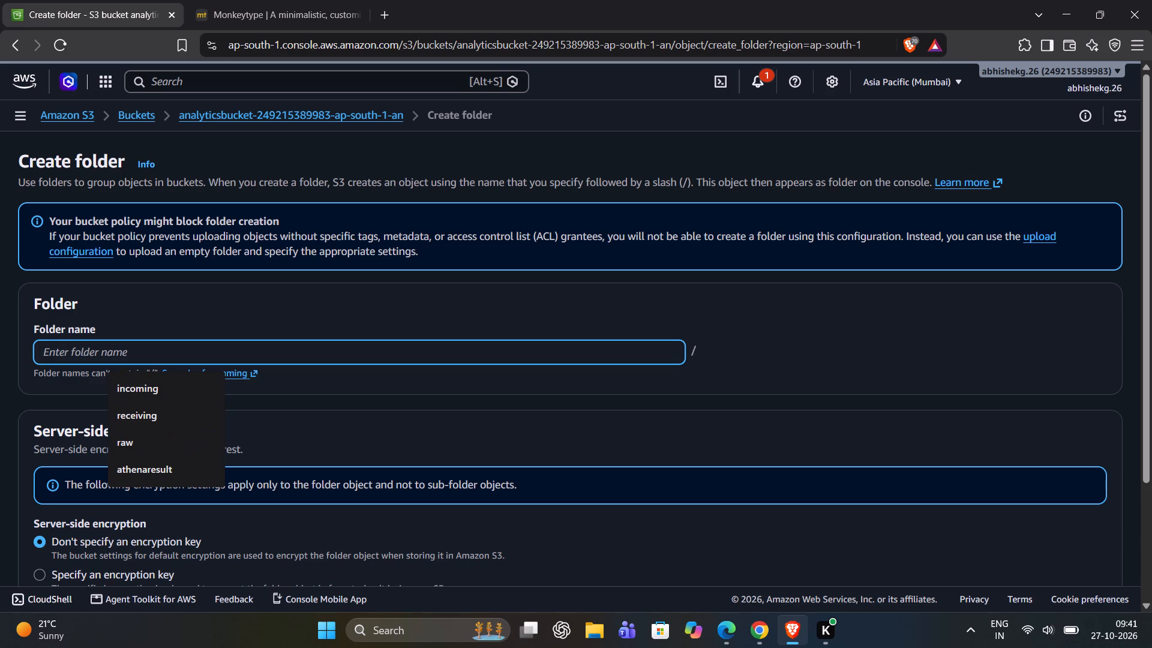
pyautogui.write('created')
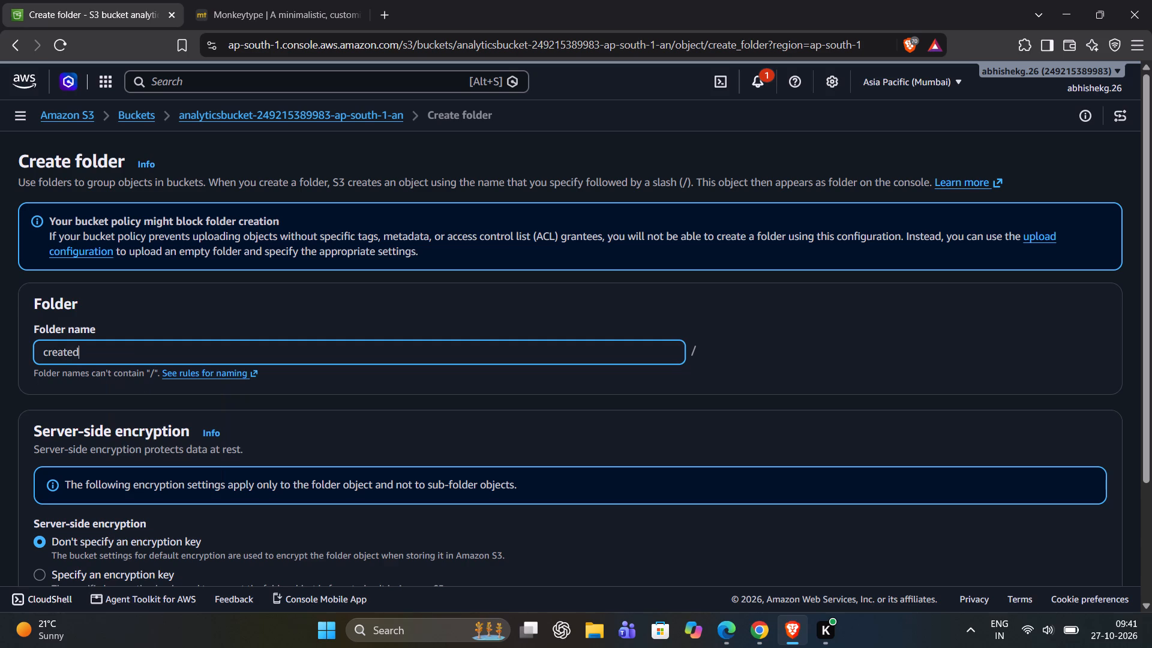
pyautogui.press('Return')
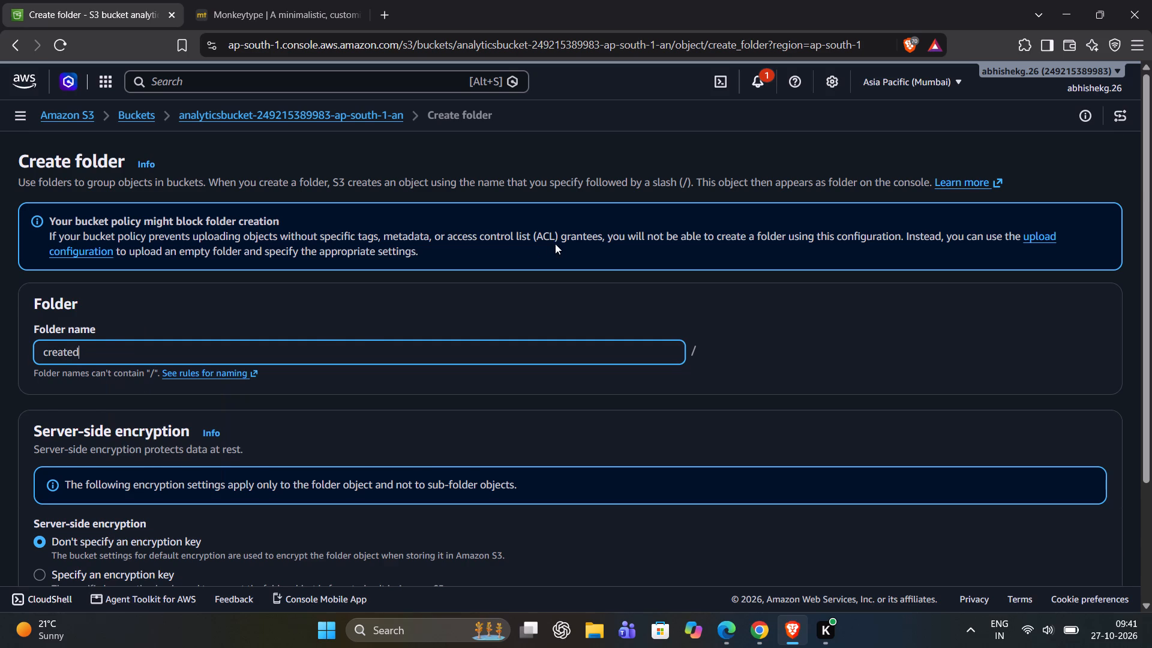
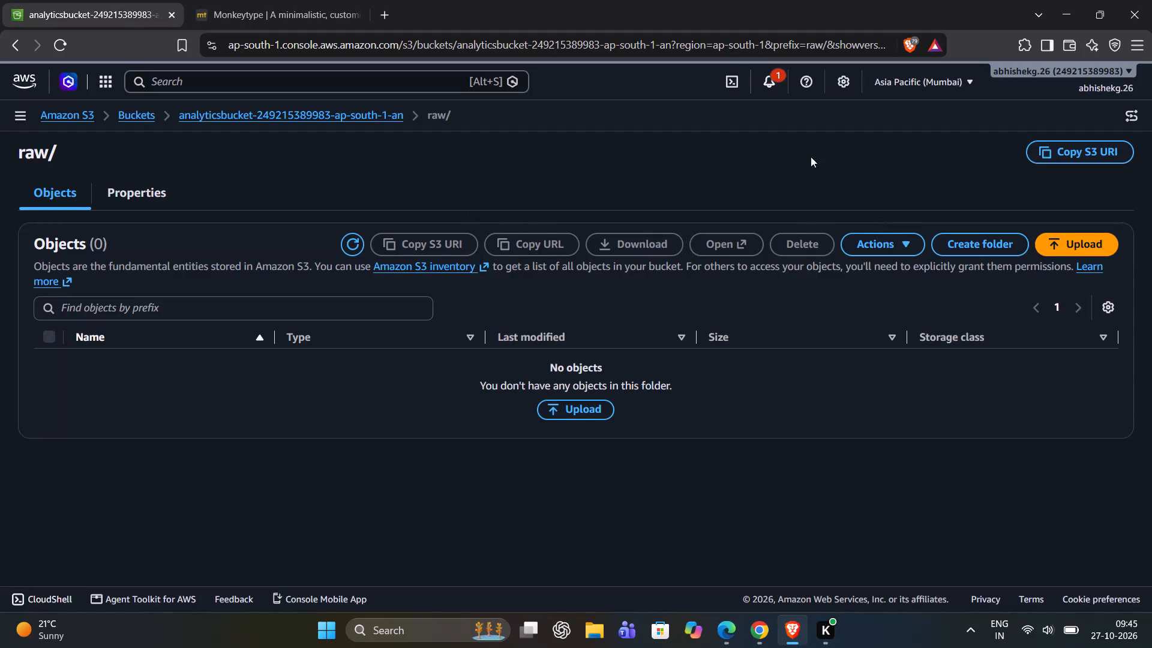
# Create a folder named sales_order inside the raw folder, leaving the encryption key unspecified.
pyautogui.click(992, 239)
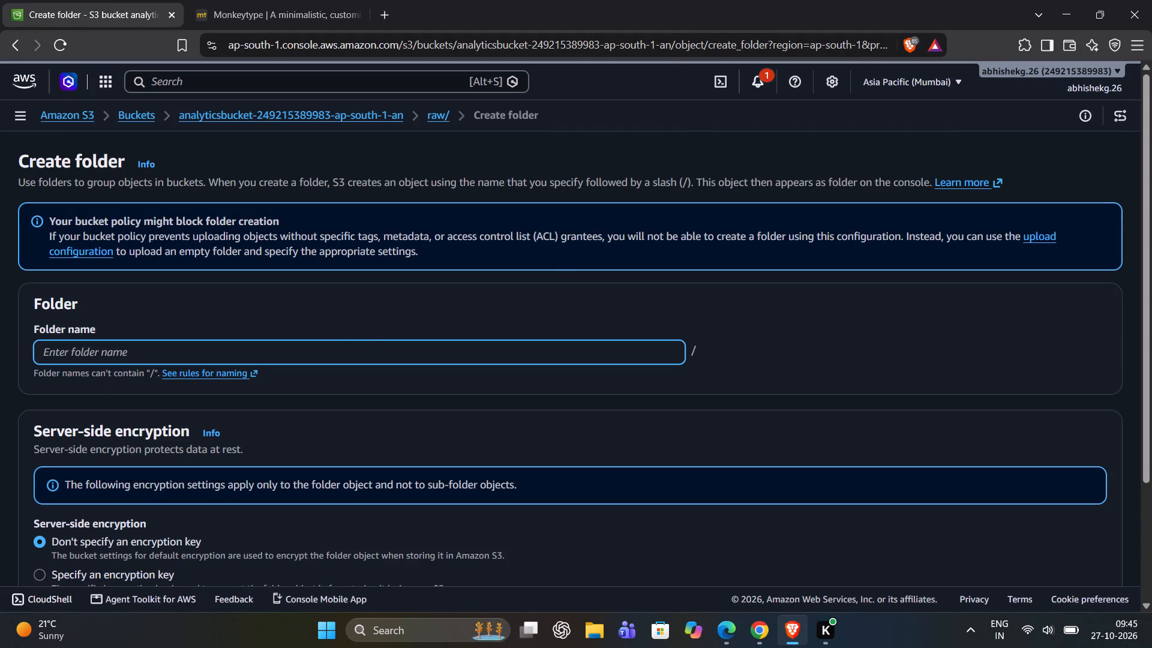
pyautogui.write('sales')
pyautogui.hotkey('shift', '_')
pyautogui.write('order')
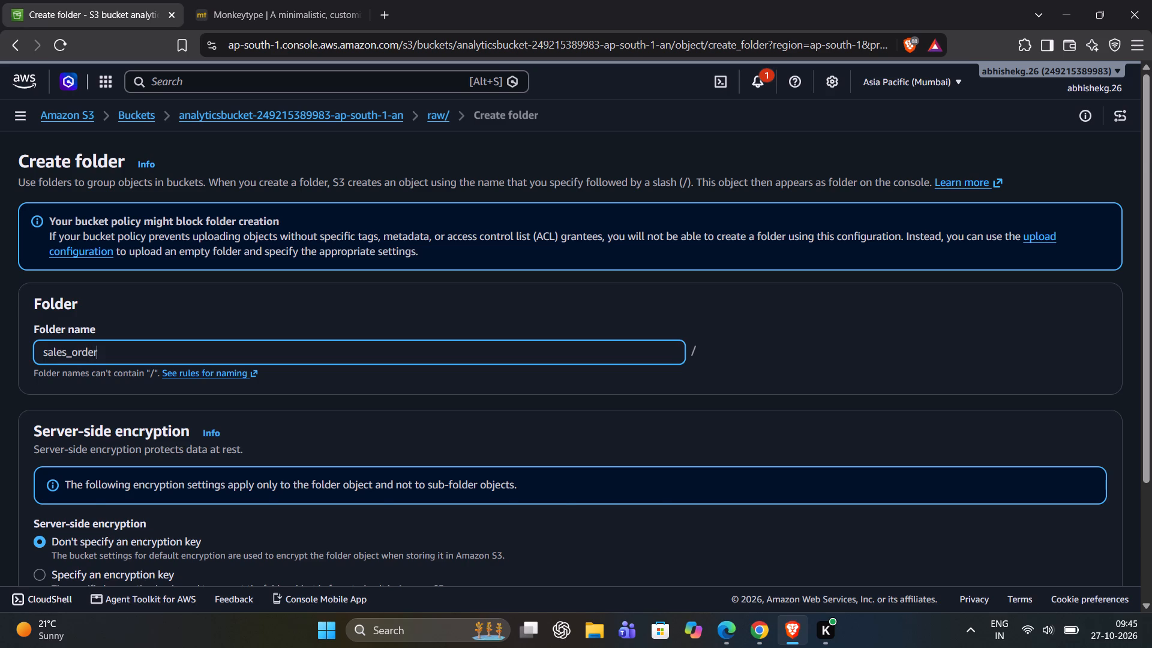
pyautogui.scroll(-6, 61, 356)
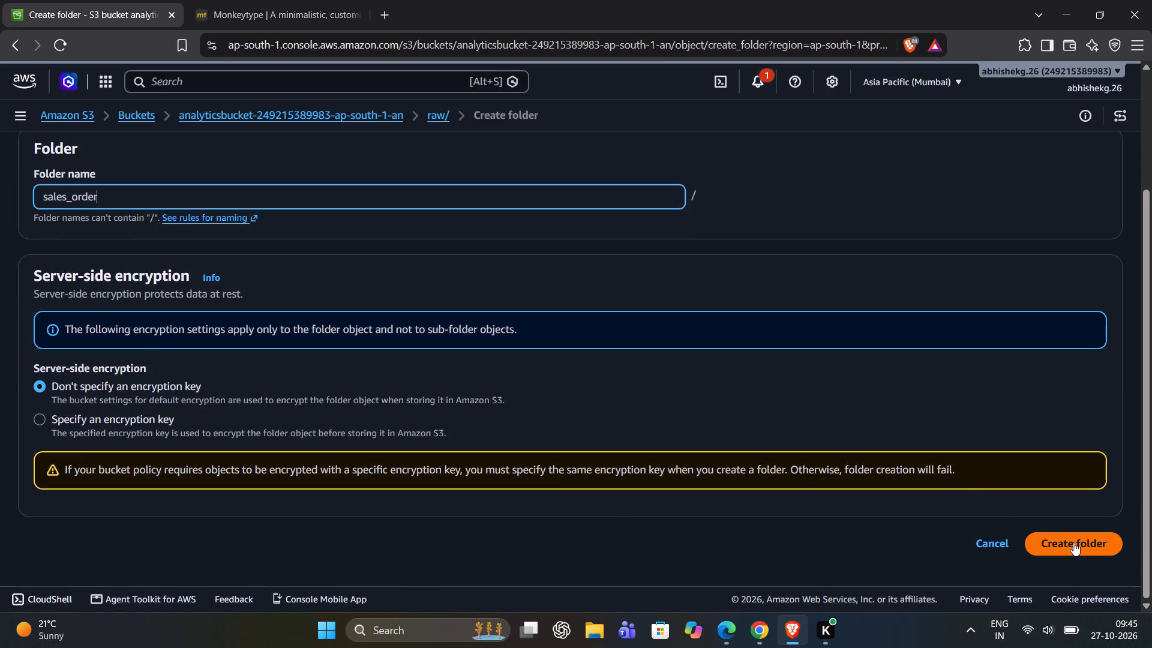
pyautogui.click(1073, 542)
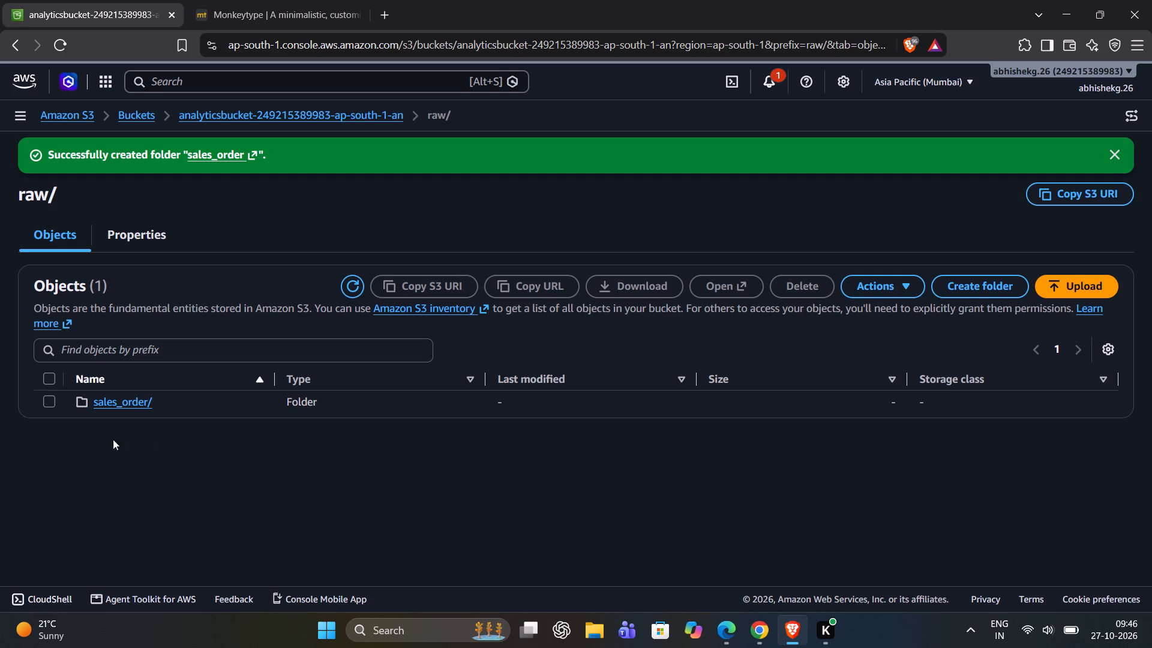
# Upload the sales_orders CSV file from Downloads into the sales_order folder and close the upload status page.
pyautogui.click(102, 403)
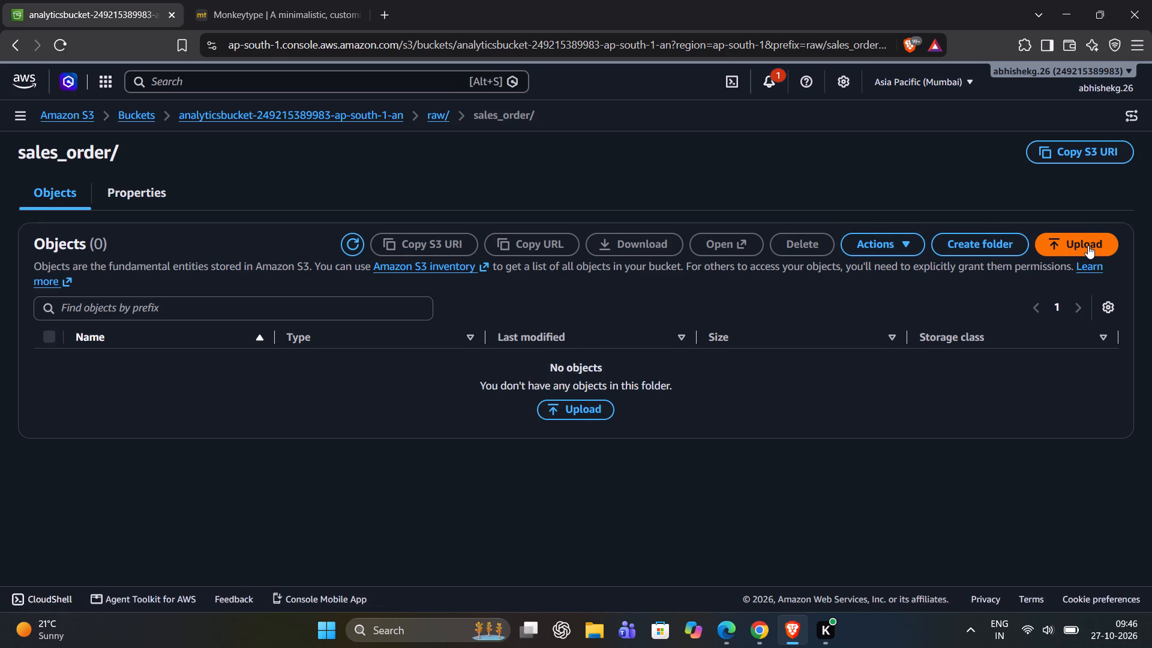
pyautogui.click(561, 410)
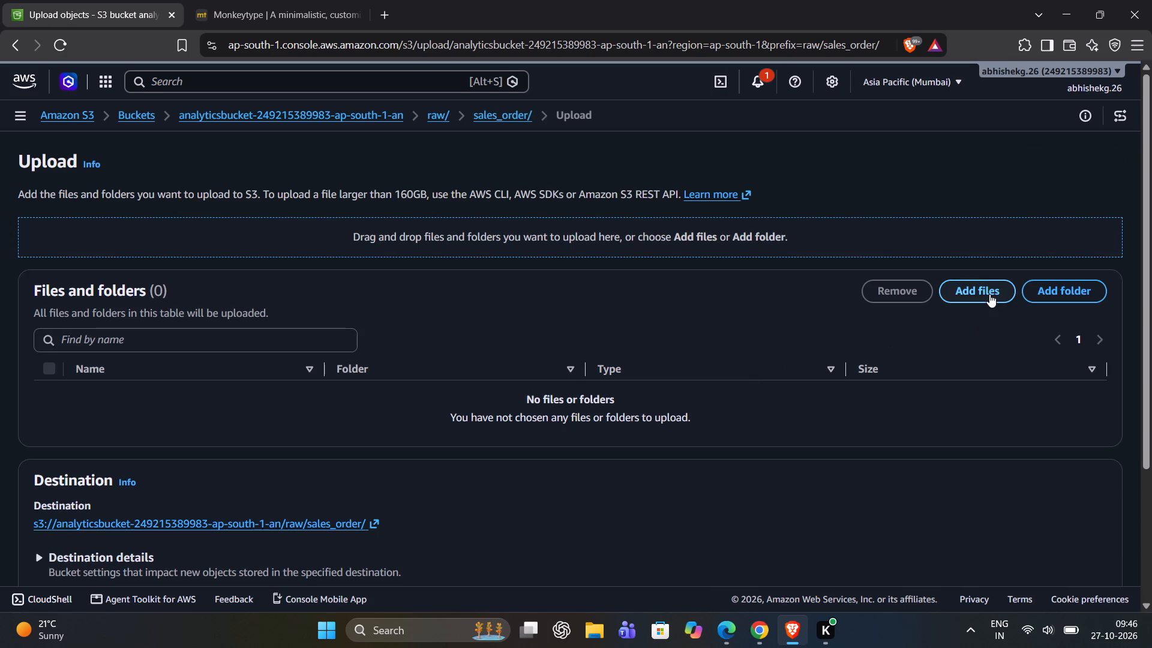
pyautogui.click(989, 289)
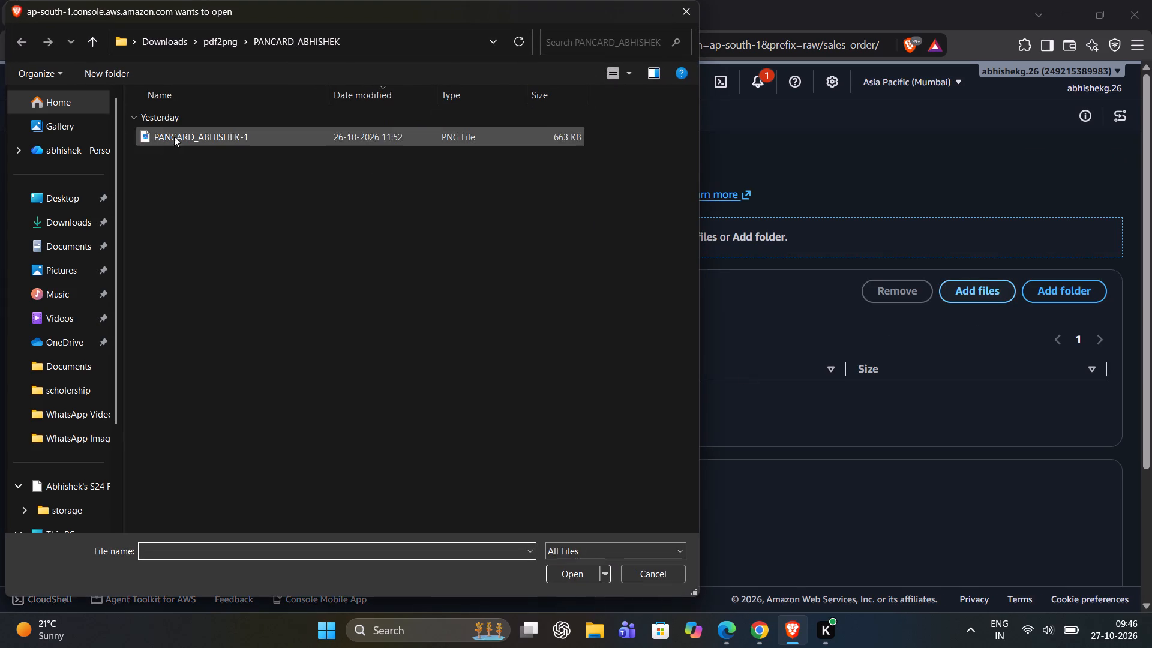
pyautogui.click(60, 226)
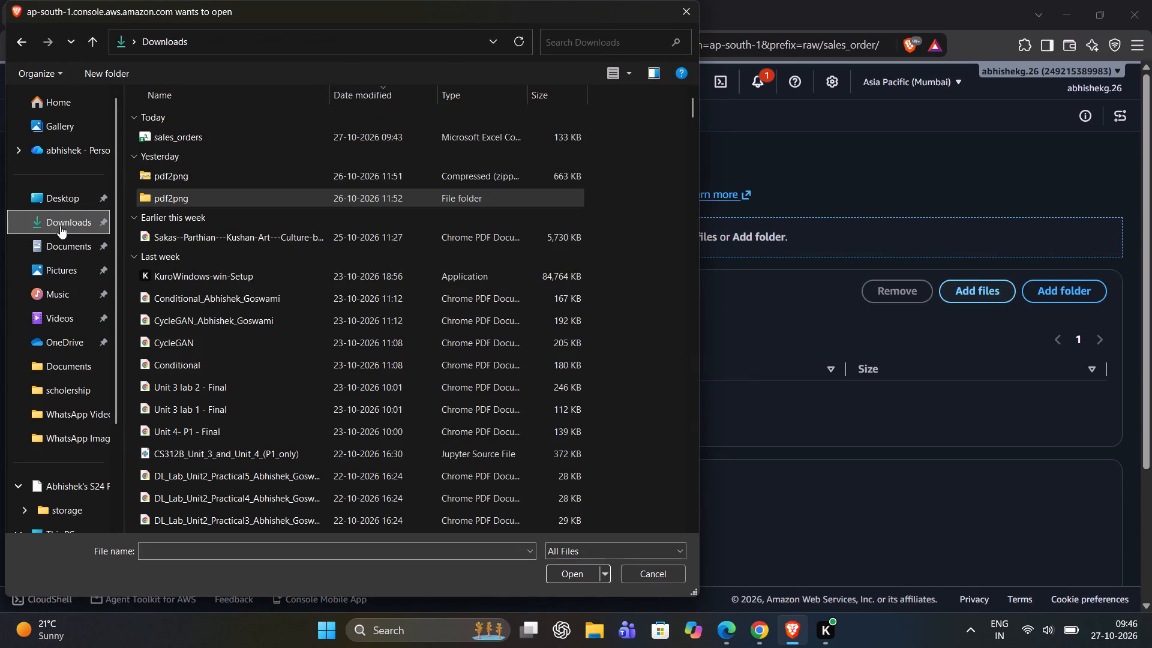
pyautogui.click(227, 137)
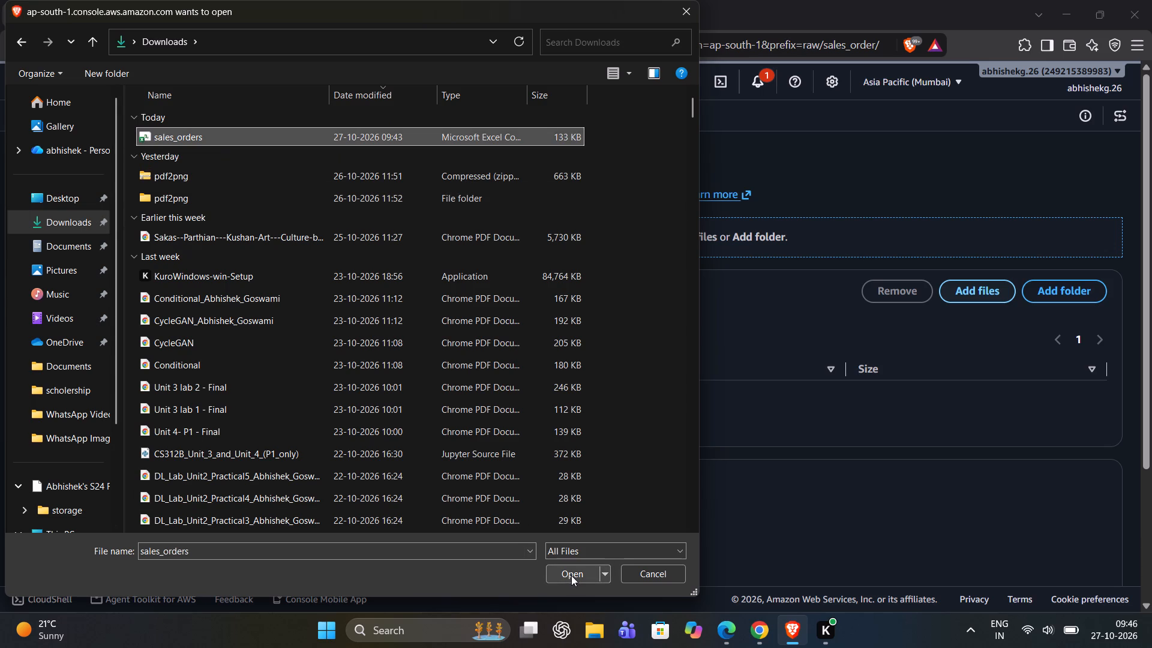
pyautogui.click(571, 575)
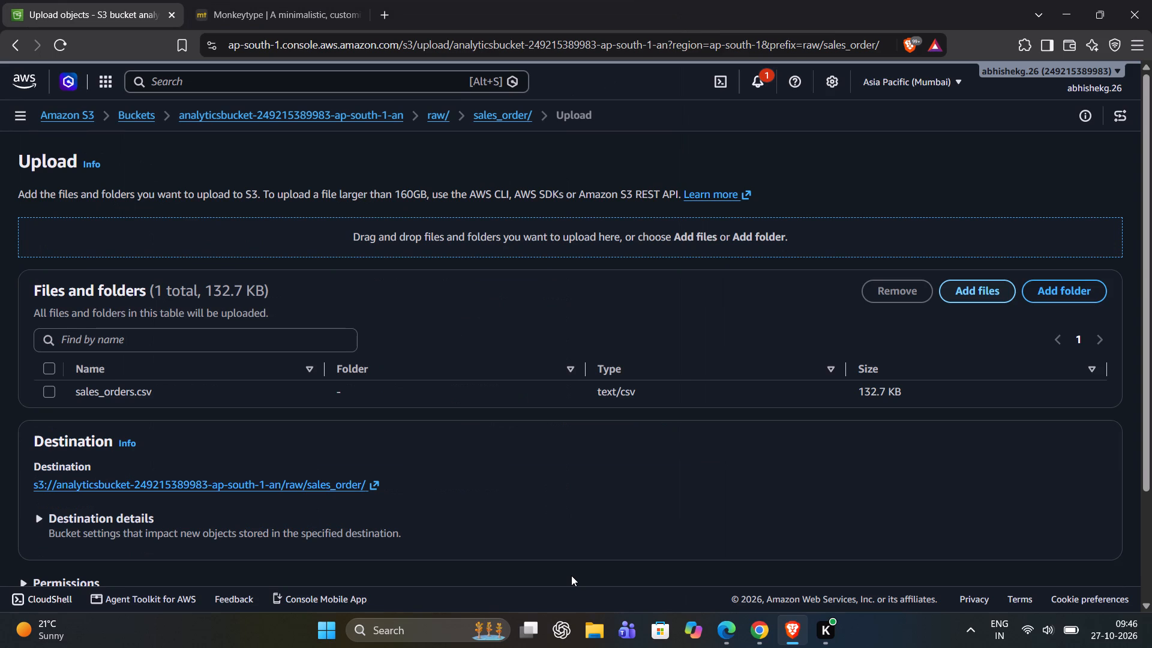
pyautogui.scroll(-7, 782, 585)
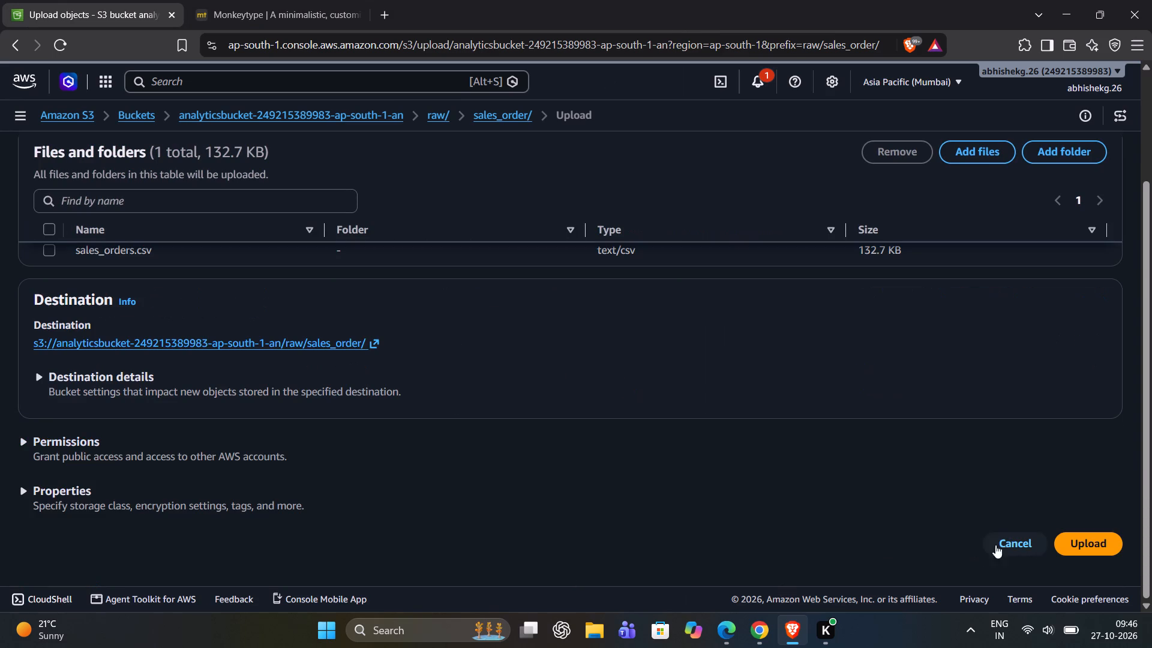
pyautogui.click(1092, 549)
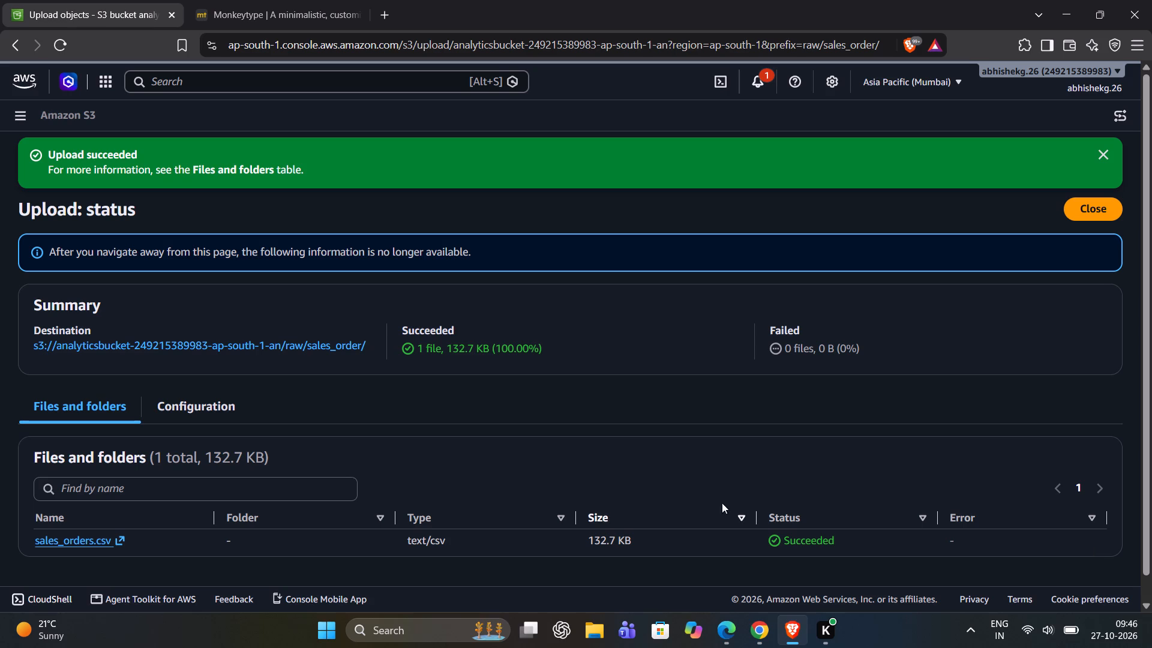
pyautogui.click(1105, 151)
pyautogui.scroll(1, 578, 368)
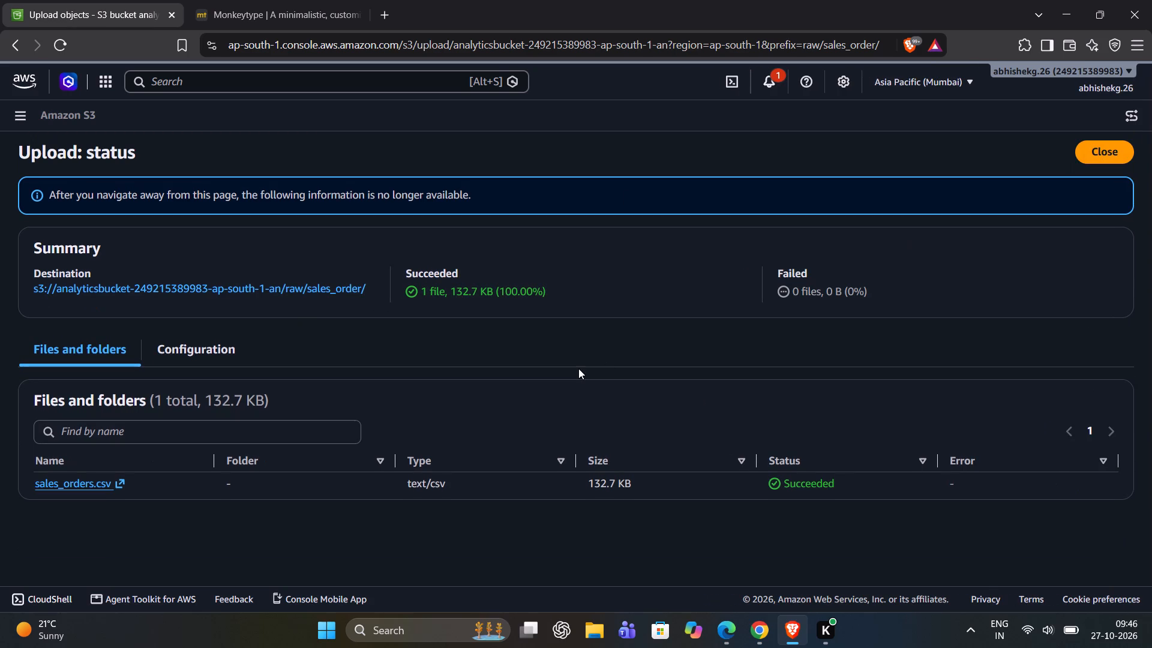
pyautogui.scroll(1, 578, 368)
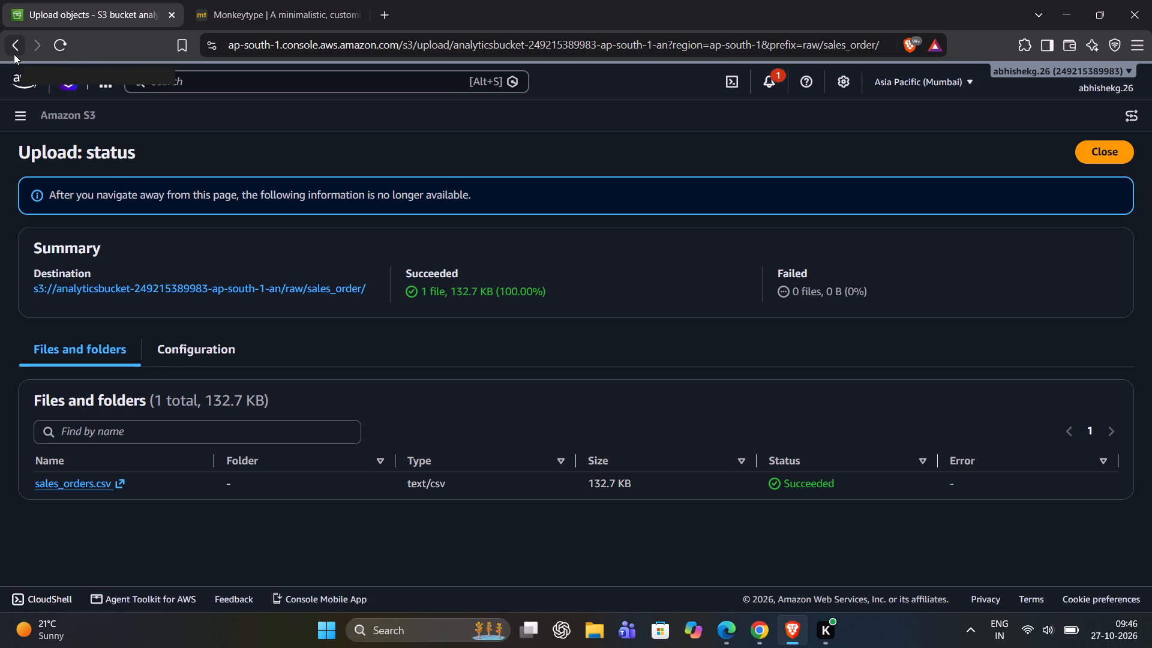
pyautogui.click(1097, 155)
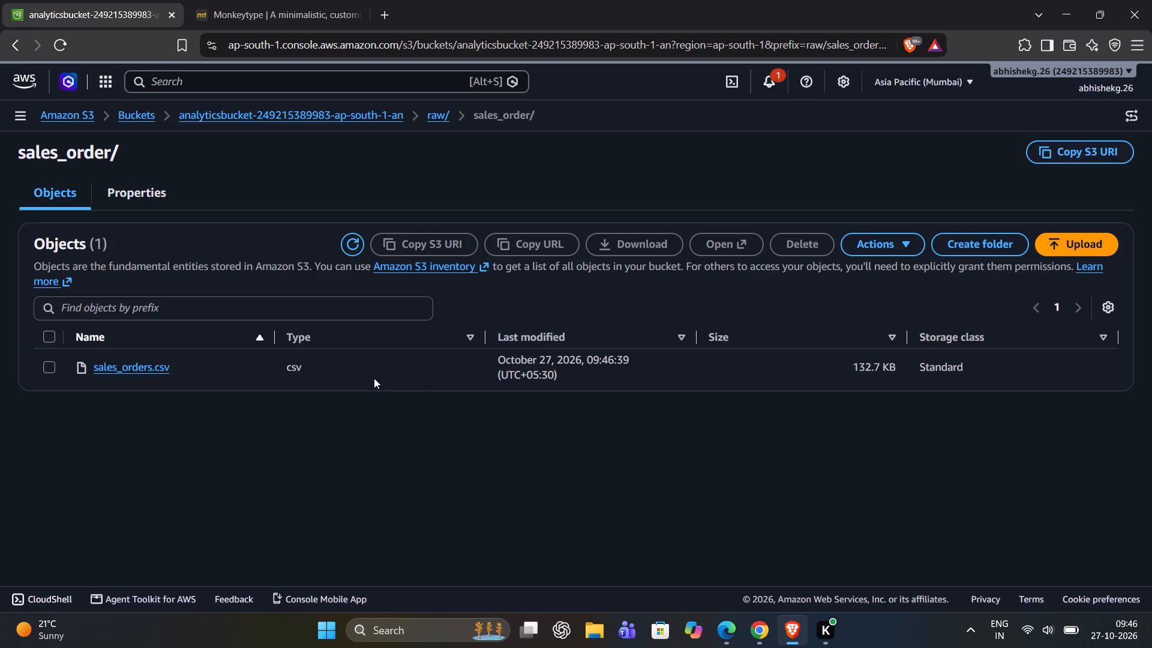
# Go back to the top-level object list of the analyticsbucket bucket.
pyautogui.click(14, 49)
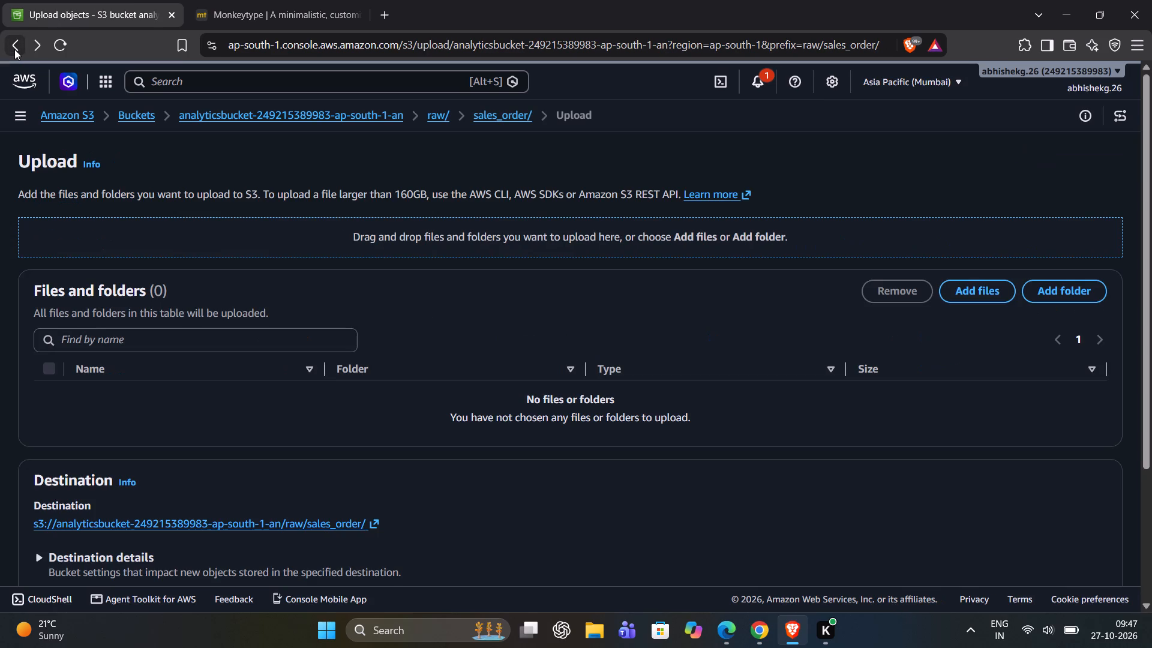
pyautogui.click(14, 49)
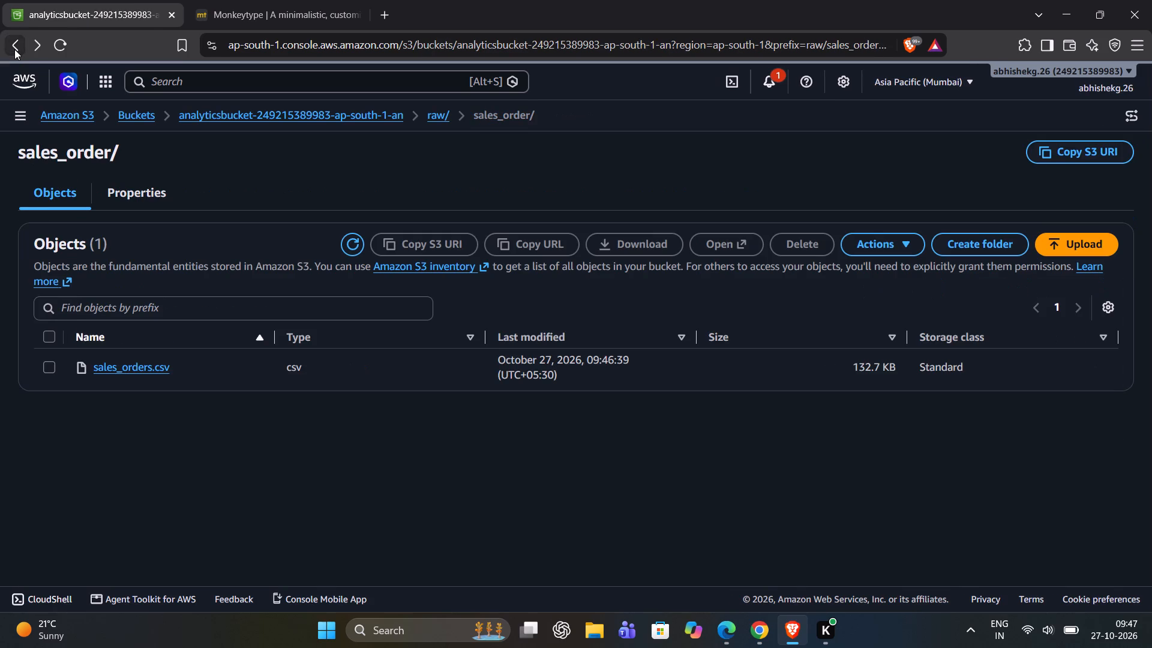
pyautogui.click(14, 49)
pyautogui.click(14, 49)
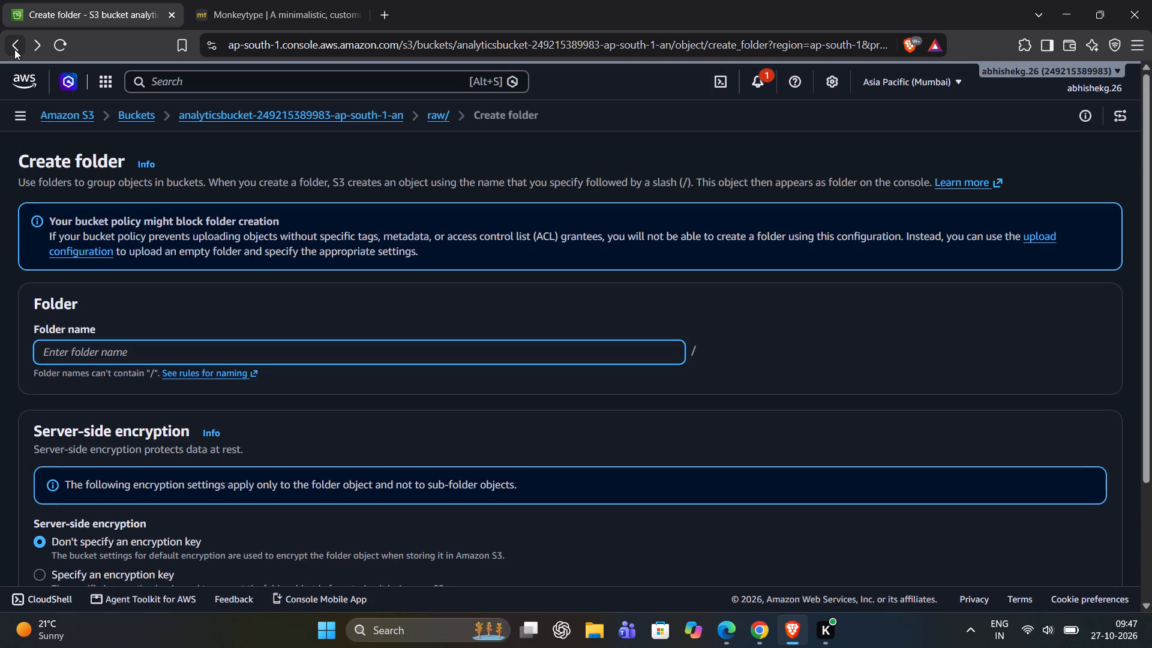
pyautogui.click(14, 49)
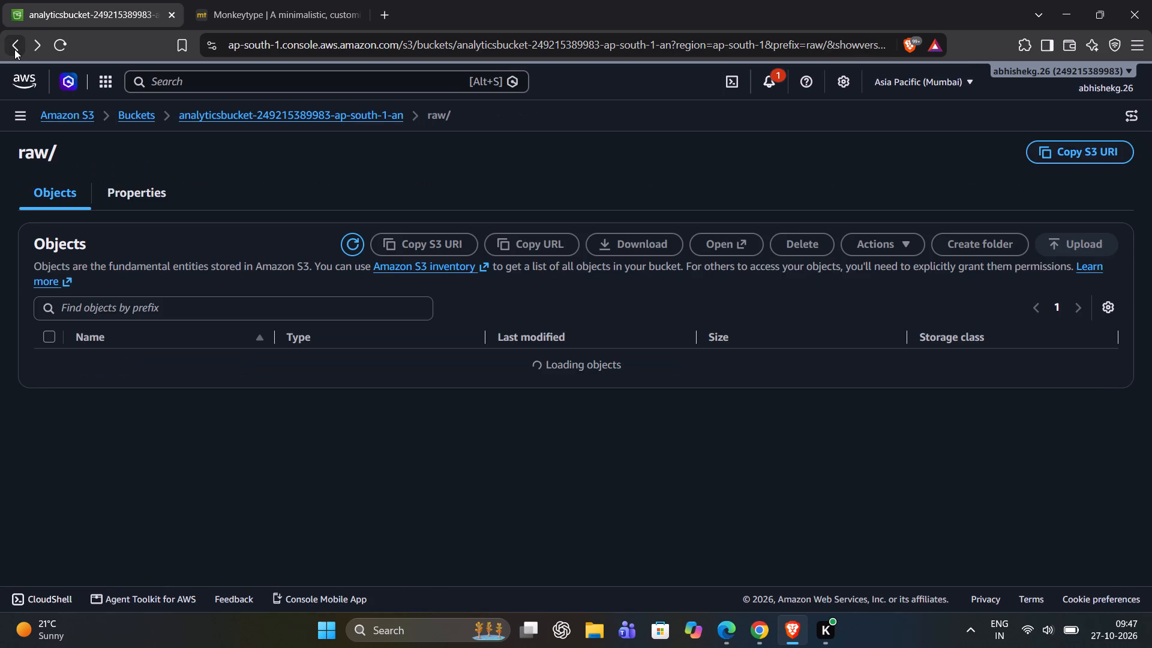
pyautogui.click(14, 49)
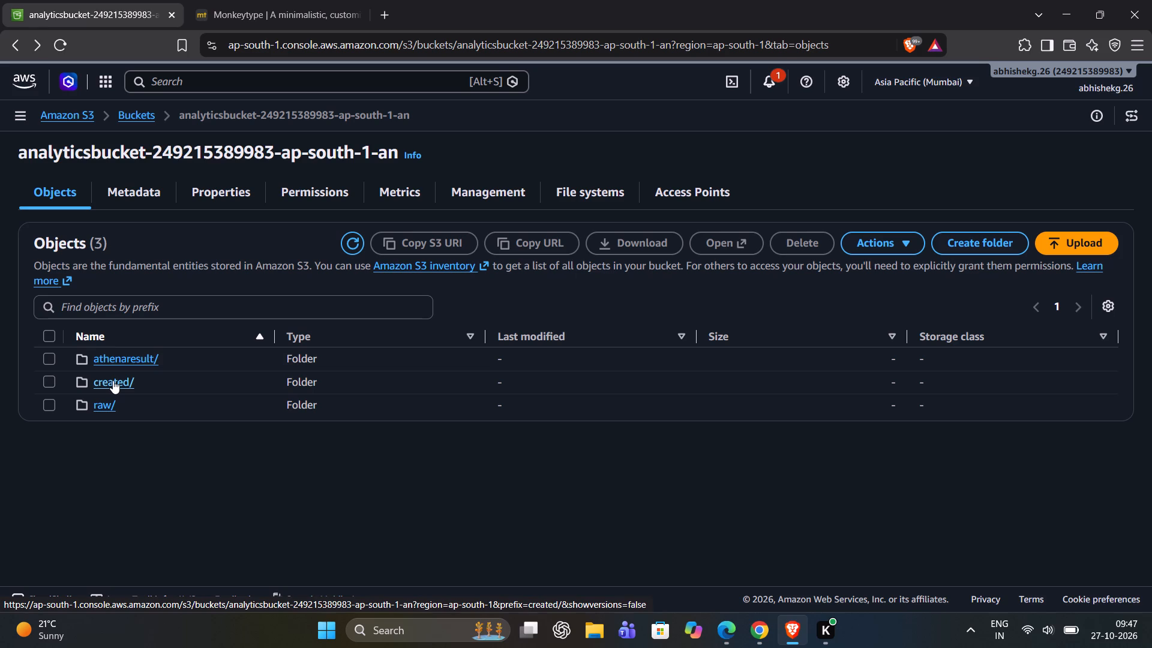
# Close the Monkeytype page.
pyautogui.click(358, 15)
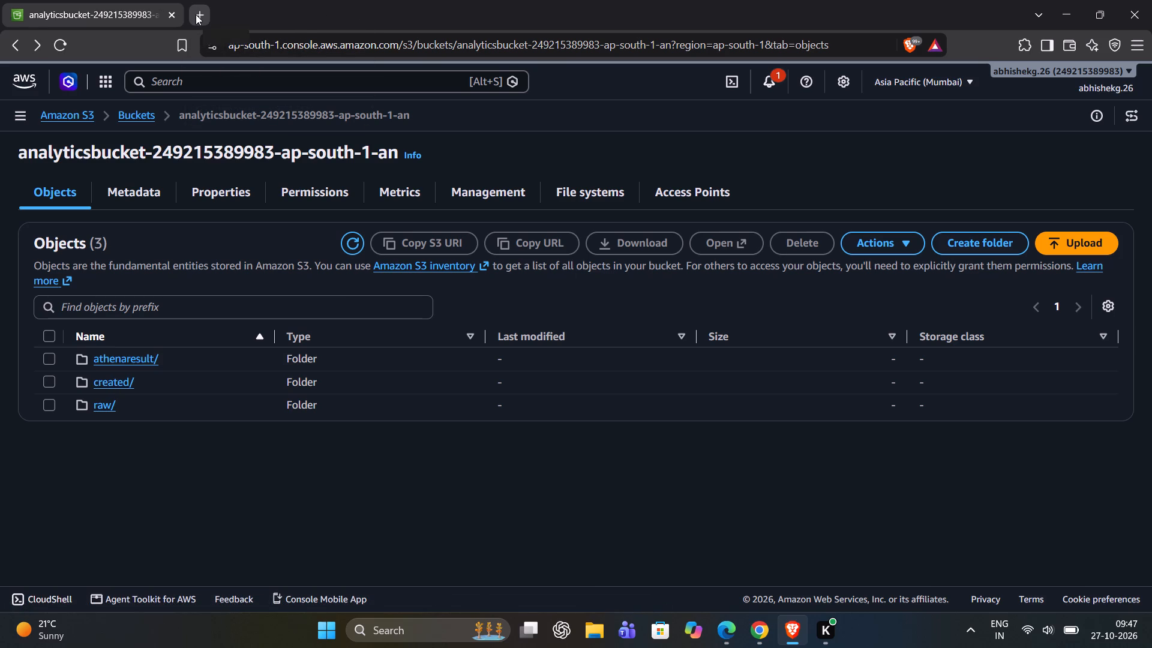
# Open a new blank browser page and begin entering an address or search starting with "co".
pyautogui.click(196, 14)
pyautogui.click(130, 0)
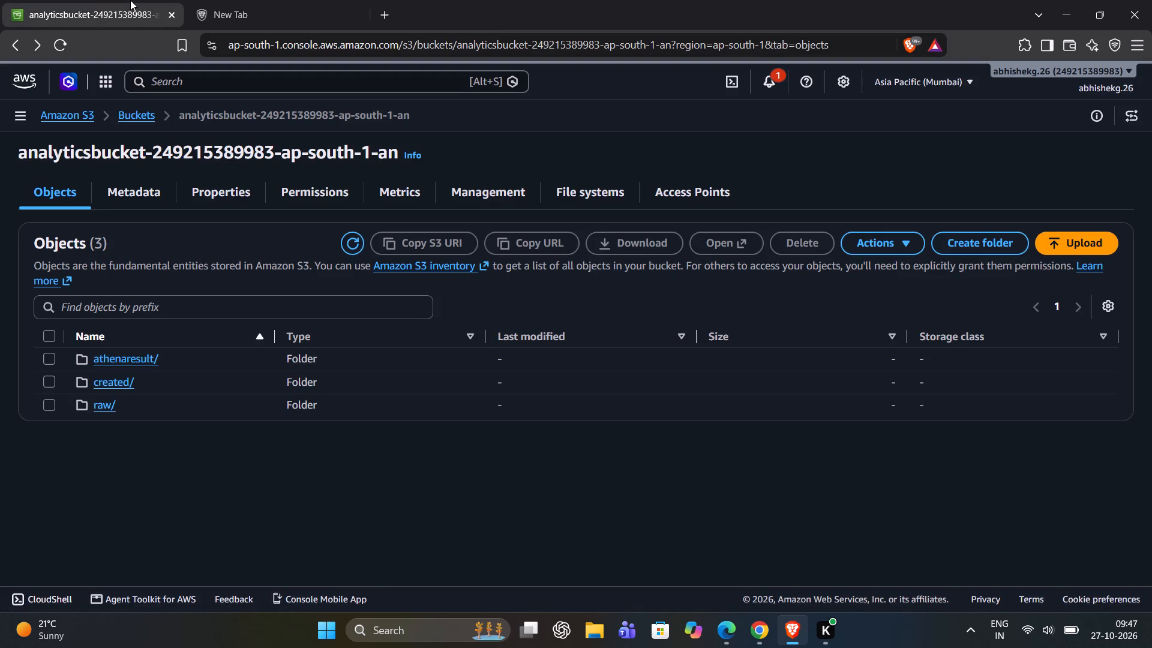
pyautogui.click(263, 0)
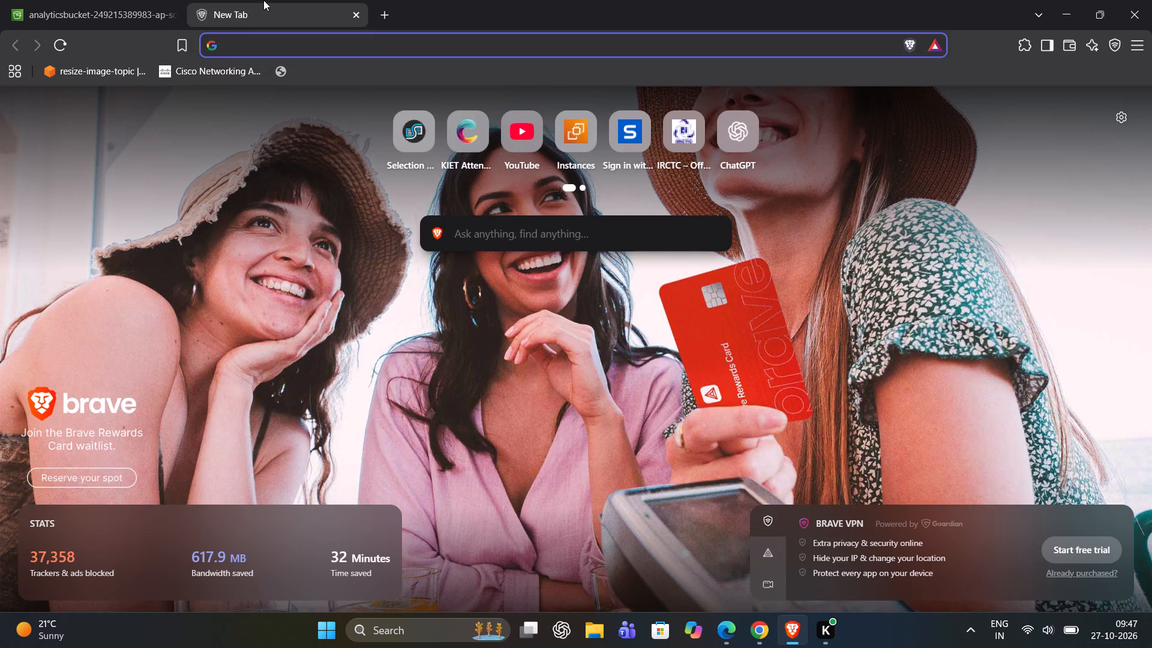
pyautogui.write('co')
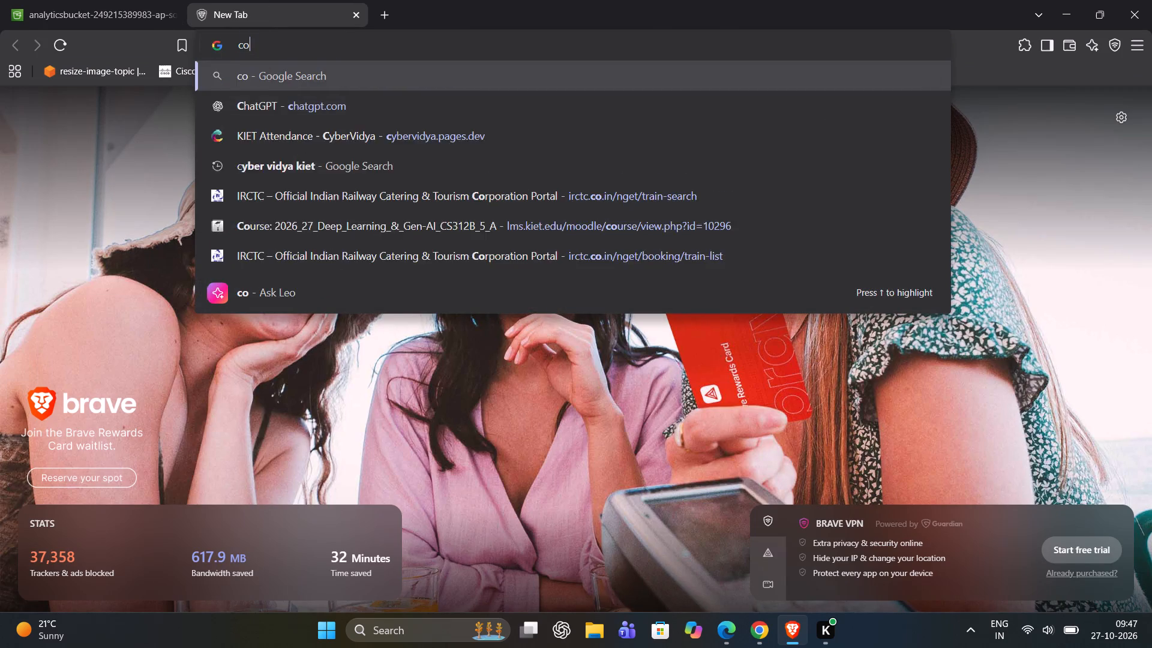
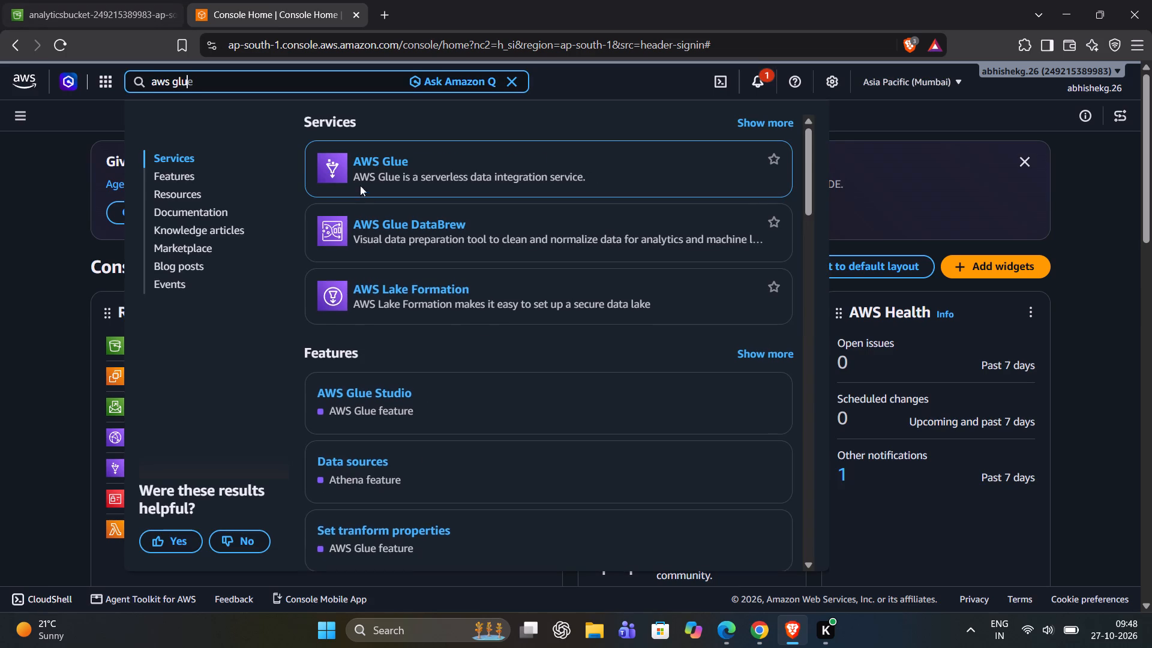
# Open the AWS Glue service and go to the list of databases in its Data Catalog.
pyautogui.click(382, 159)
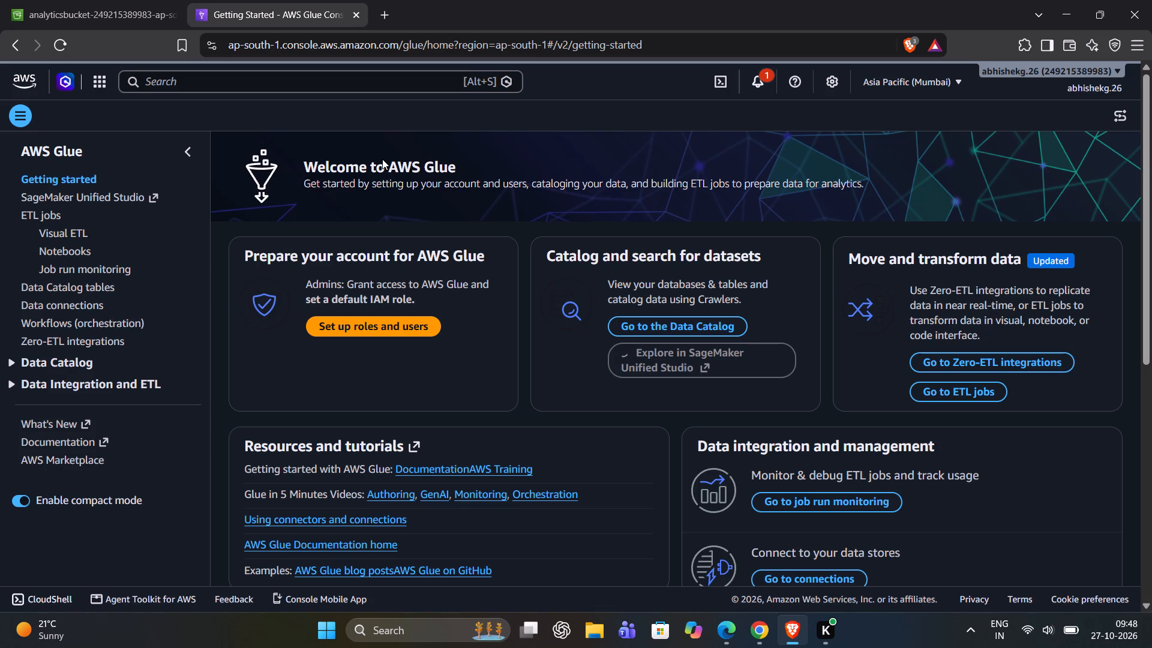
pyautogui.click(71, 358)
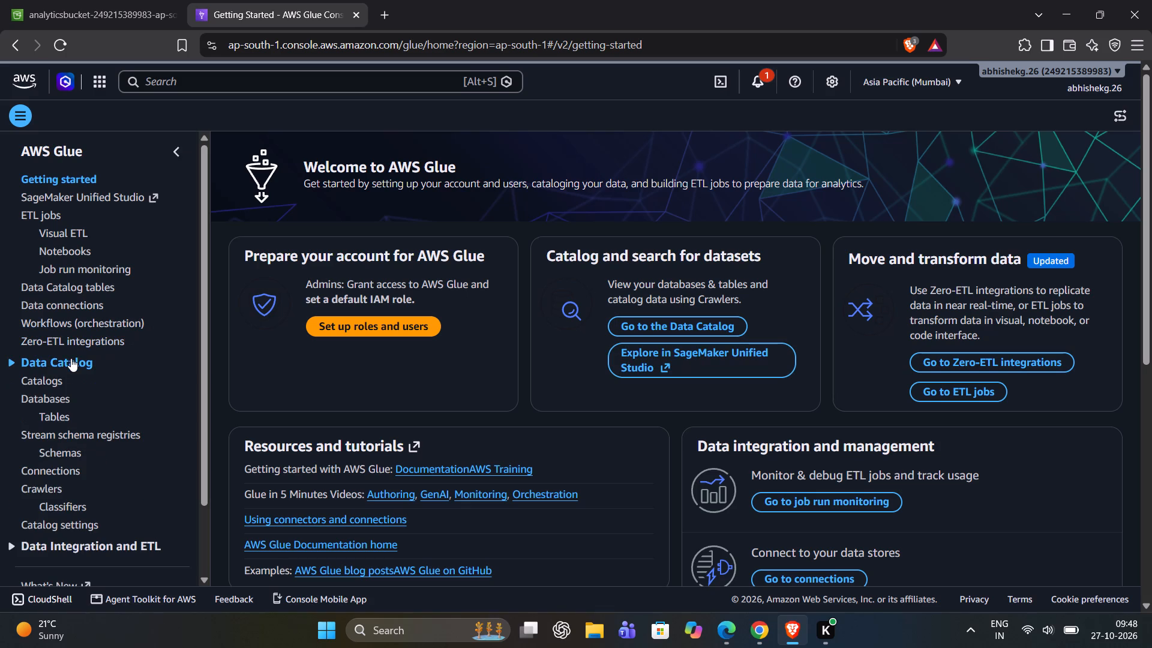
pyautogui.click(58, 403)
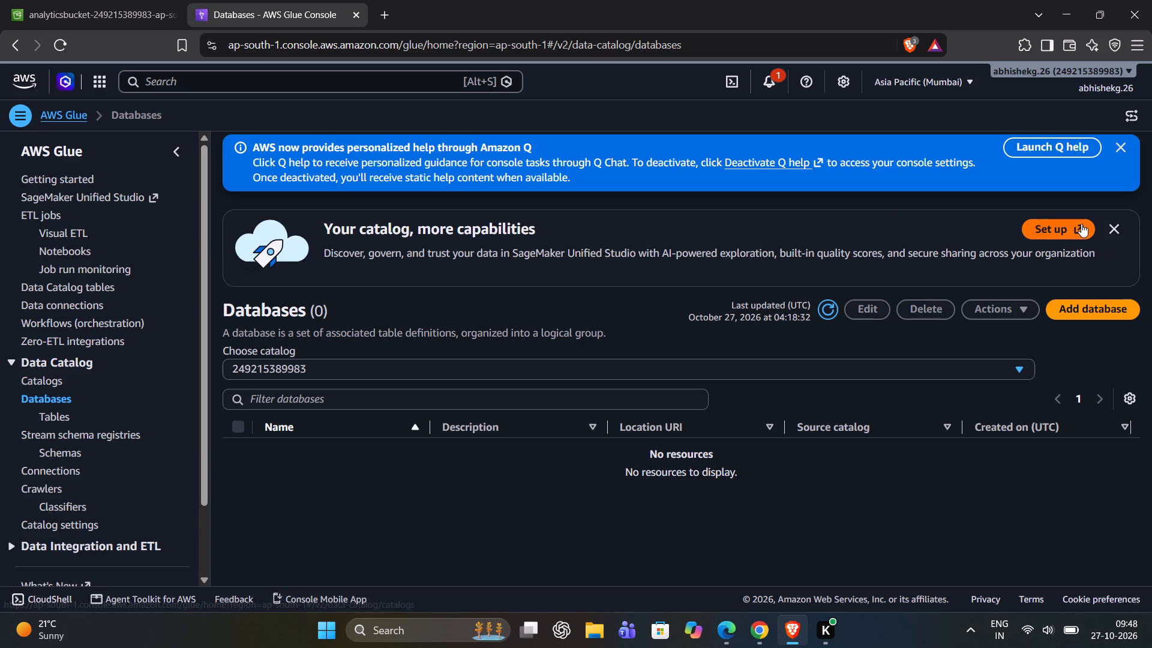
# Create a standard Glue database named retail_db in the Data Catalog, without a description or location.
pyautogui.click(1106, 308)
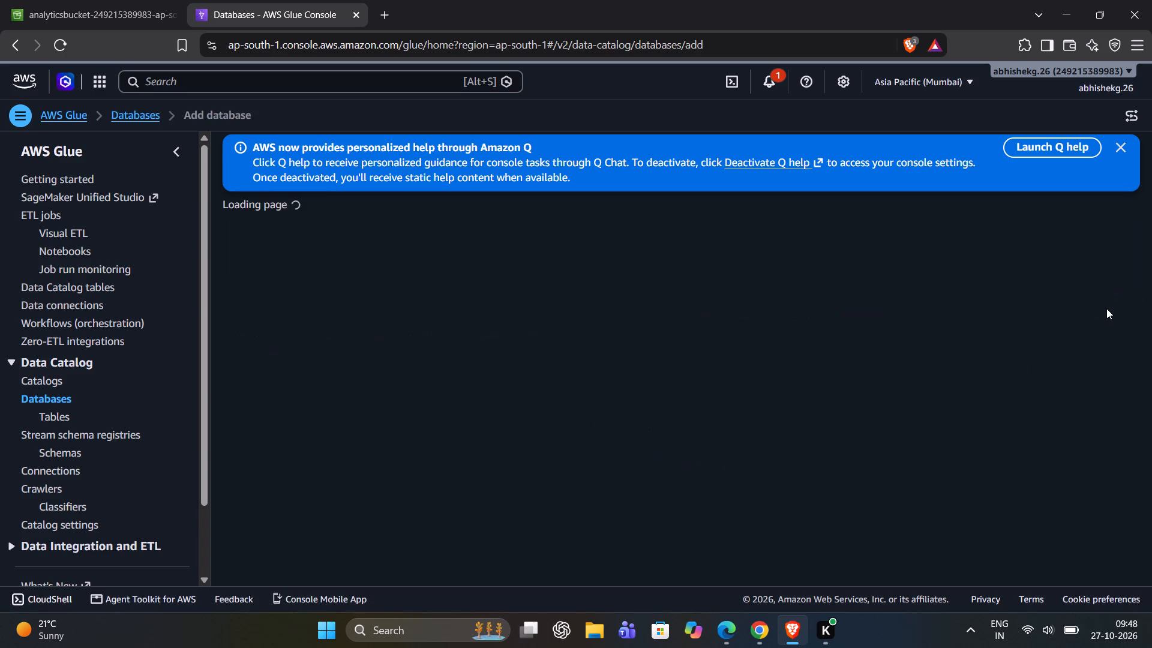
pyautogui.click(266, 460)
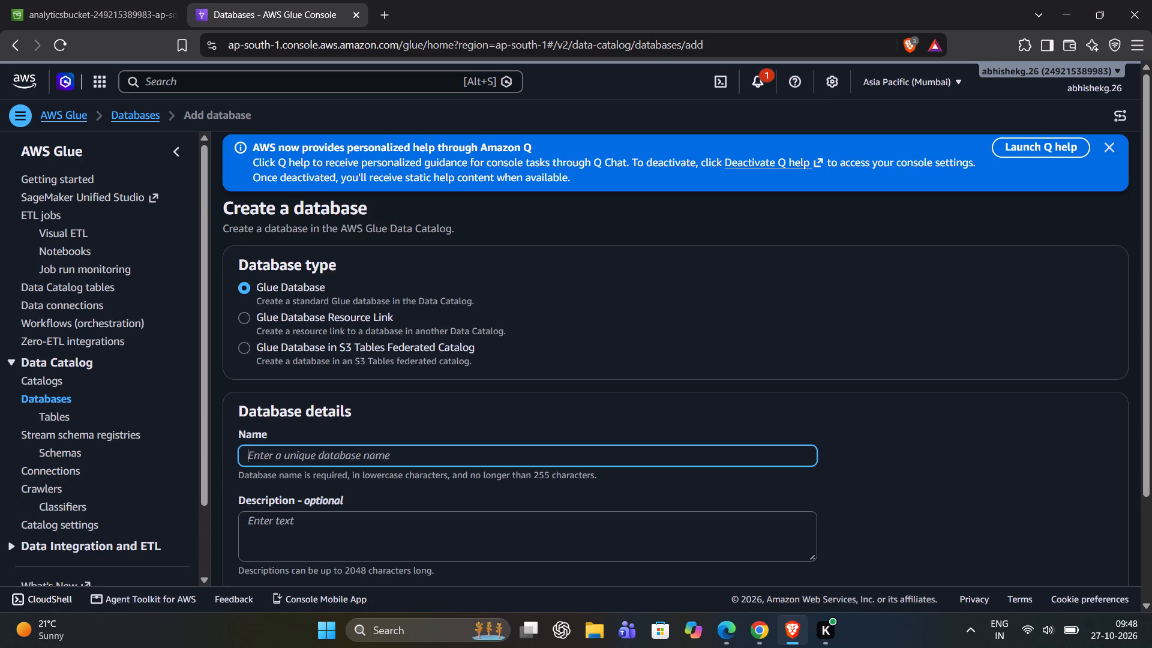
pyautogui.write('retail')
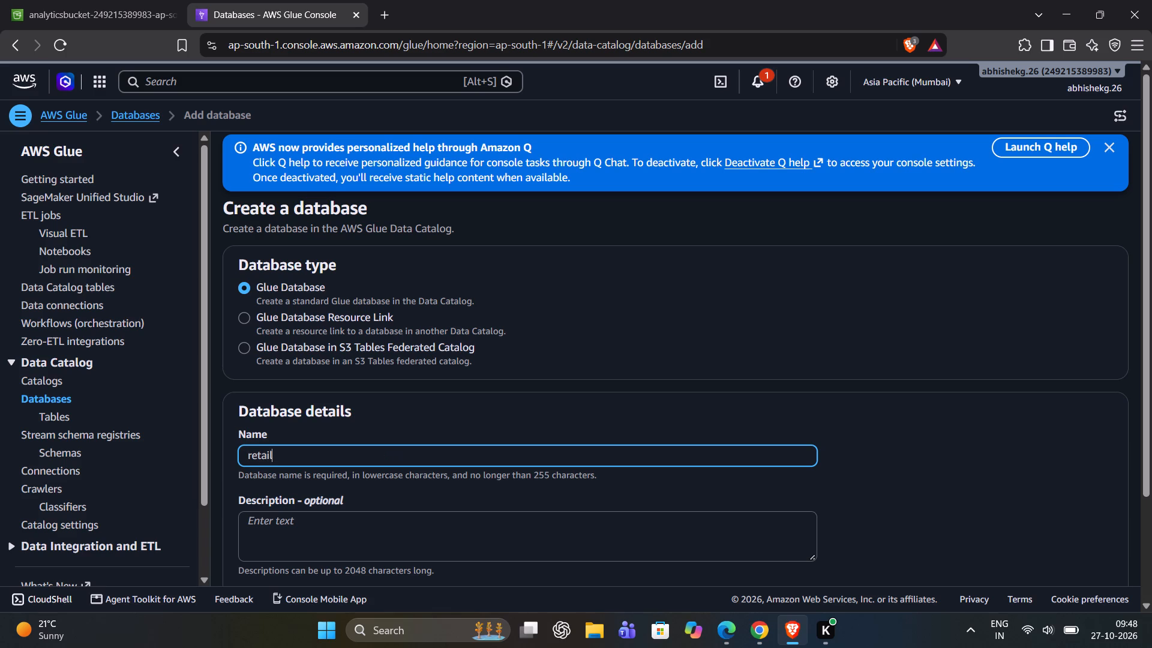
pyautogui.hotkey('shift', '_')
pyautogui.write('db')
pyautogui.scroll(-3, 440, 439)
pyautogui.scroll(-2, 818, 449)
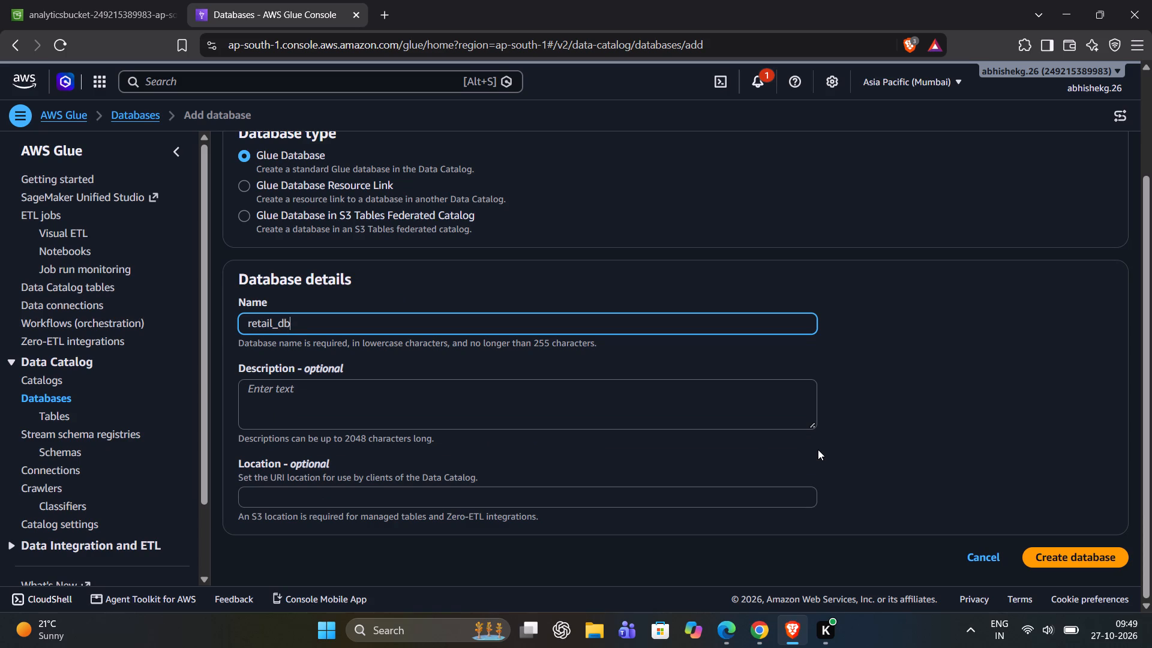
pyautogui.click(1098, 558)
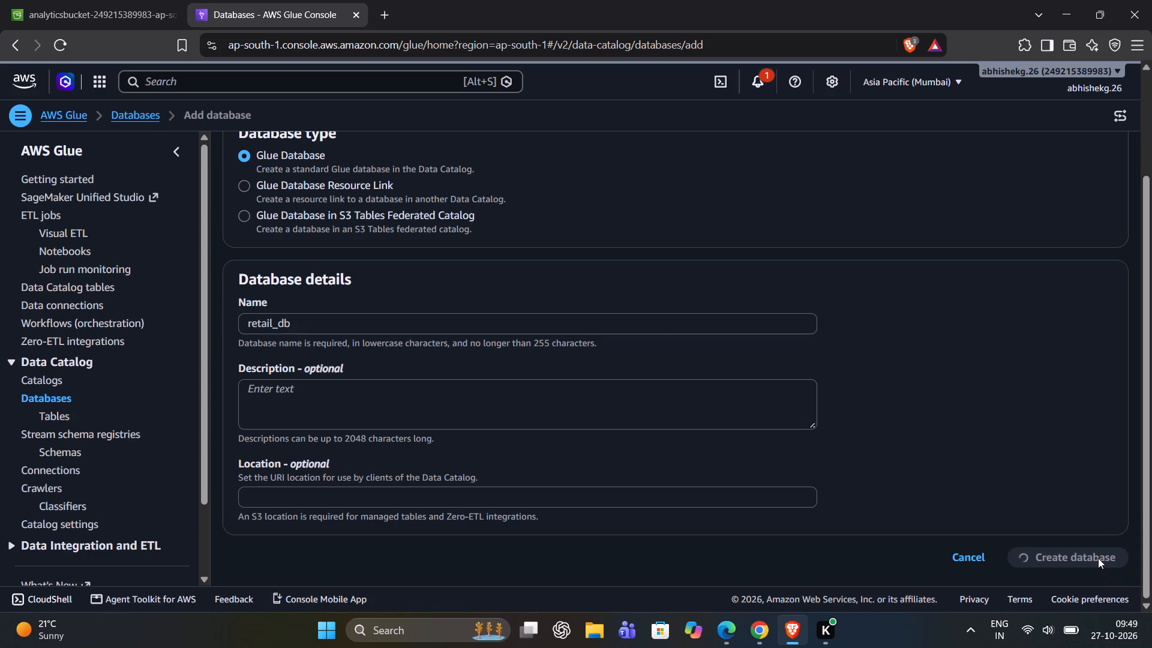
pyautogui.click(1098, 558)
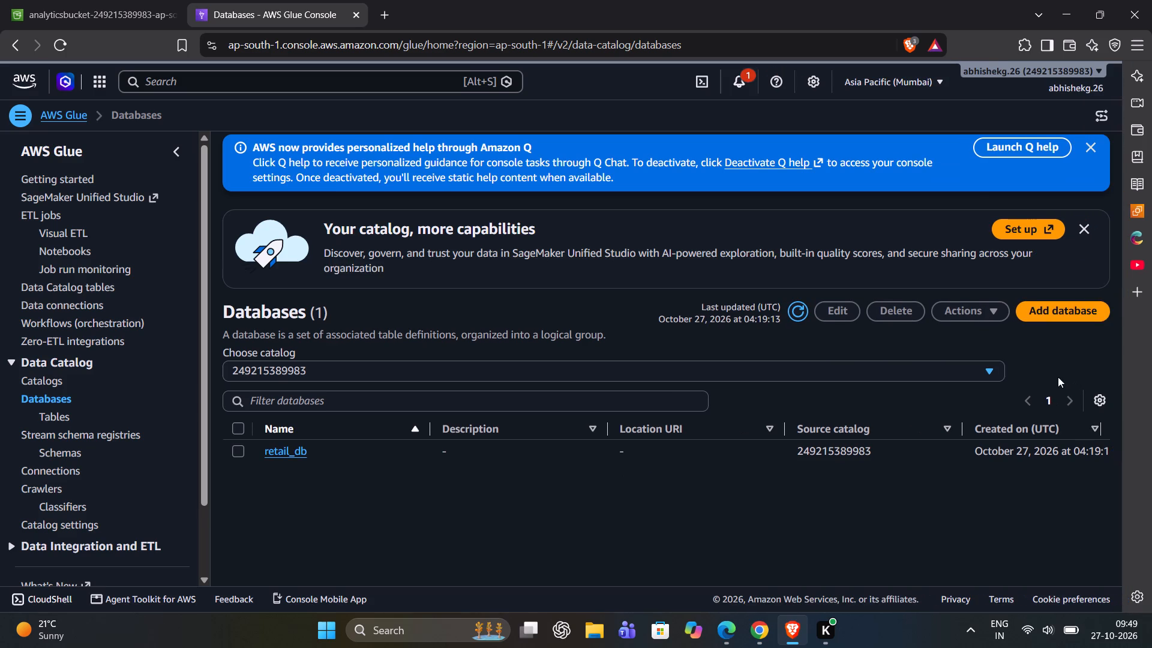
# Dismiss the Amazon Q personalized help banner above the databases list.
pyautogui.click(1124, 146)
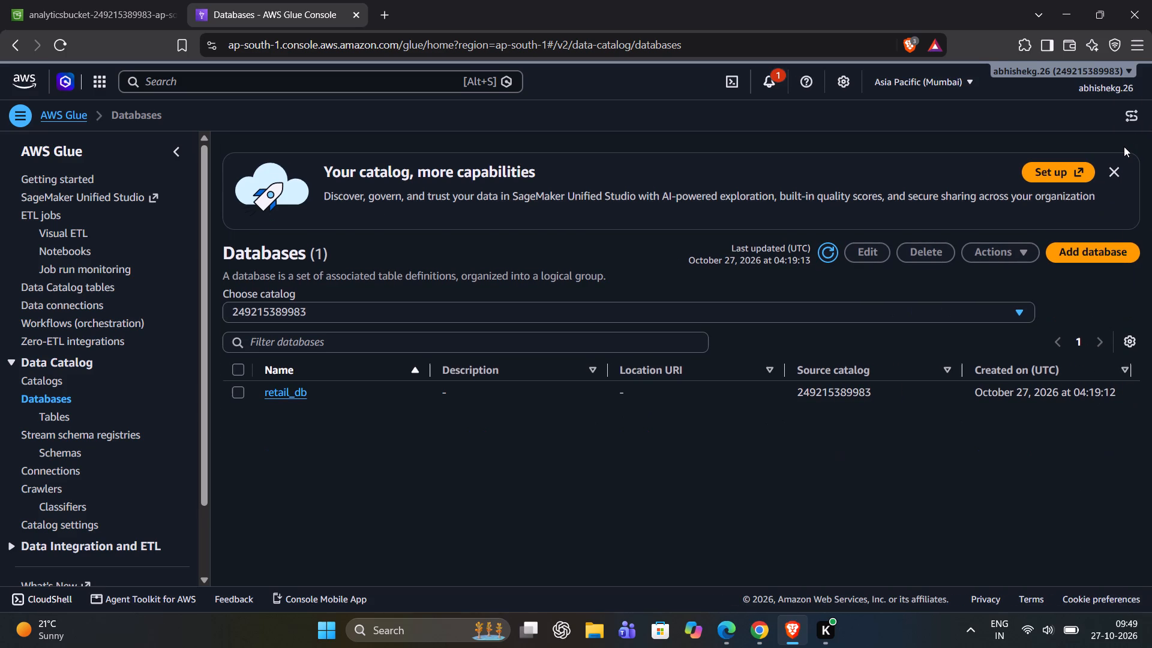
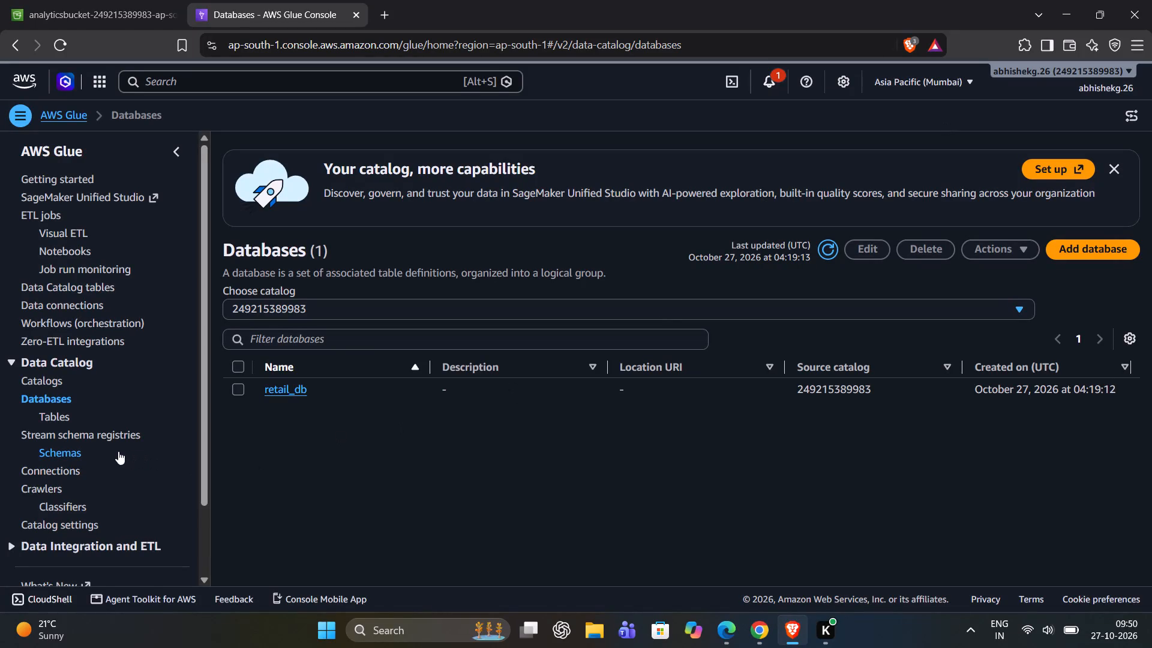
# Start creating a new crawler from the Data Catalog's crawlers list and open its name for entry.
pyautogui.scroll(-1, 109, 452)
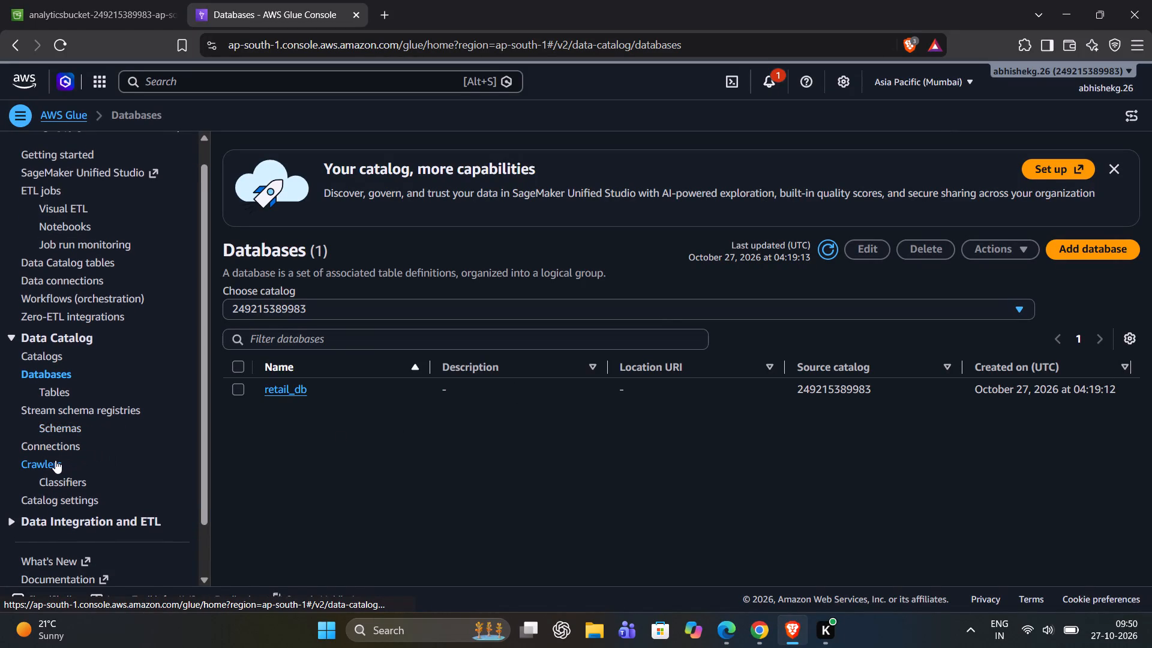
pyautogui.scroll(-2, 55, 460)
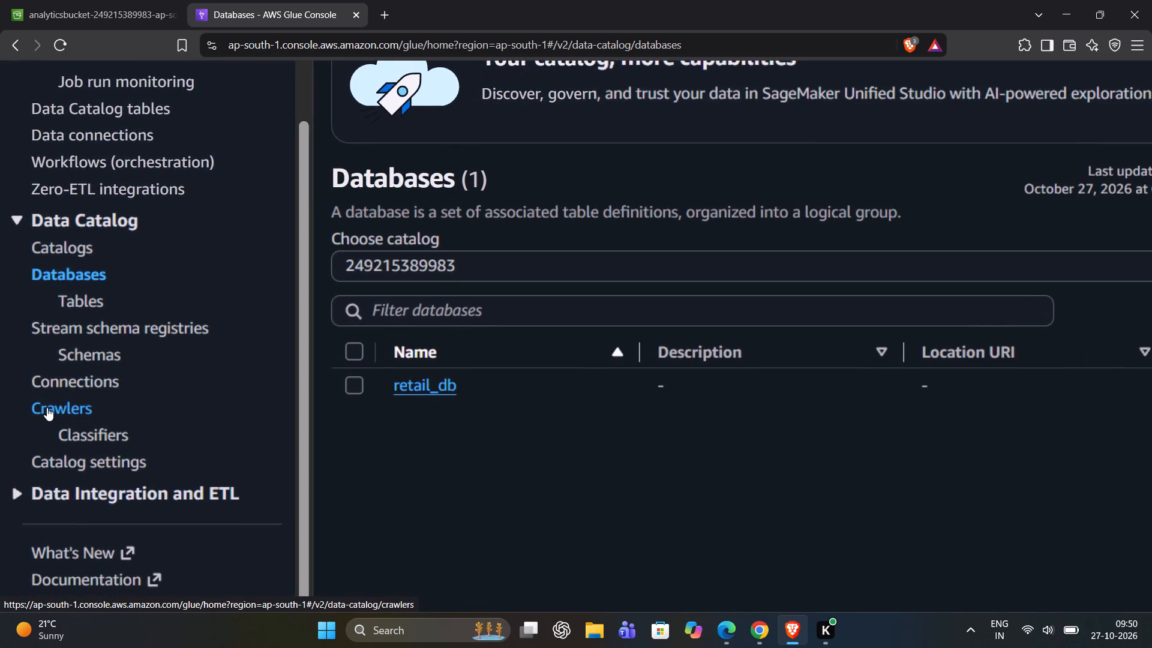
pyautogui.click(47, 407)
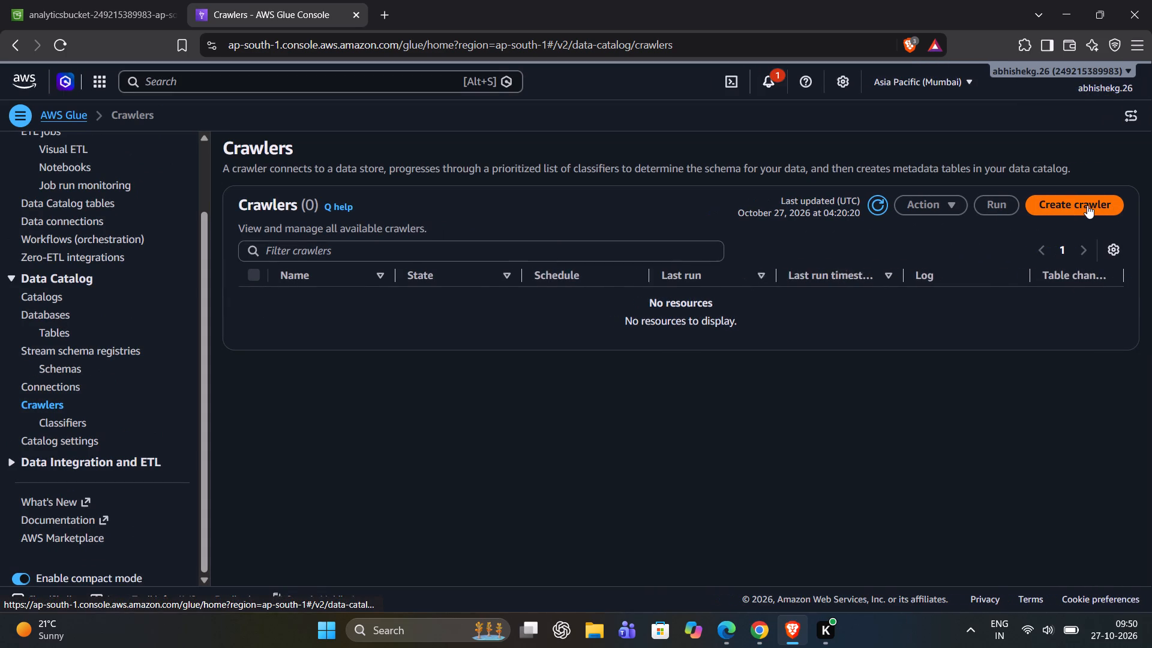
pyautogui.click(1087, 205)
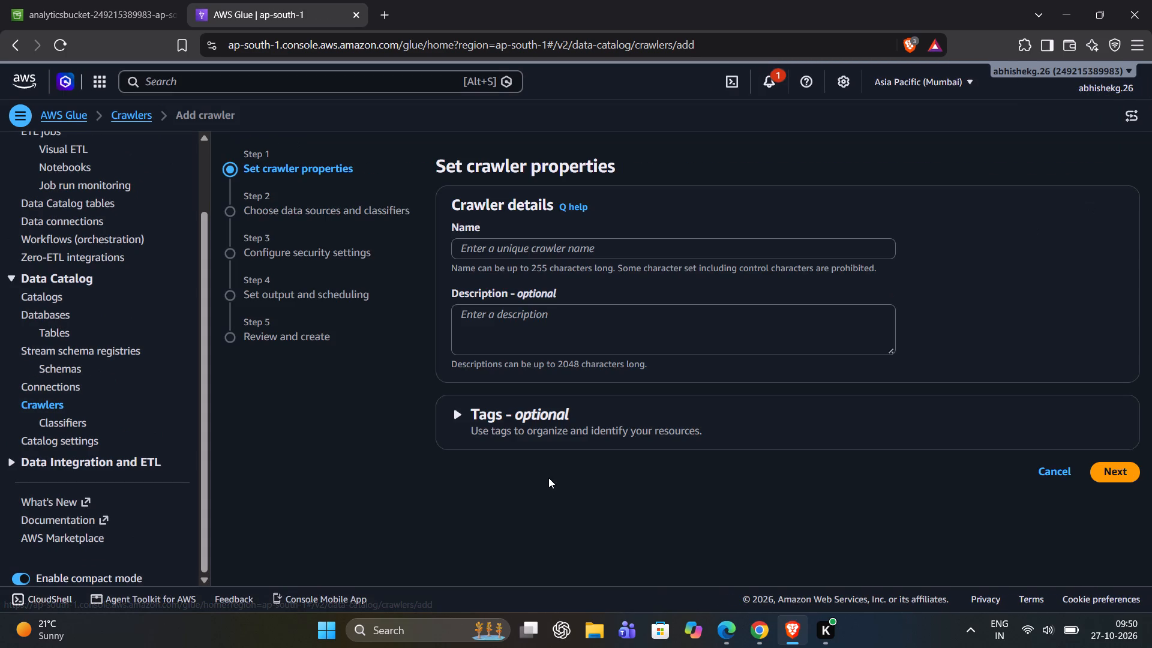
pyautogui.click(498, 256)
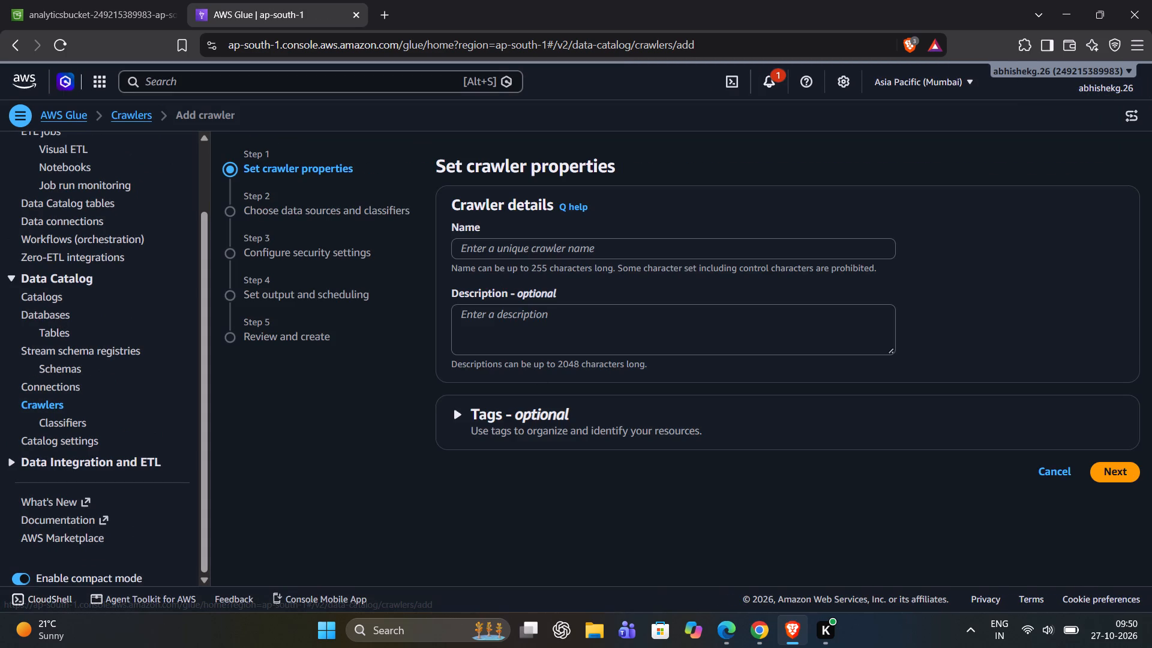
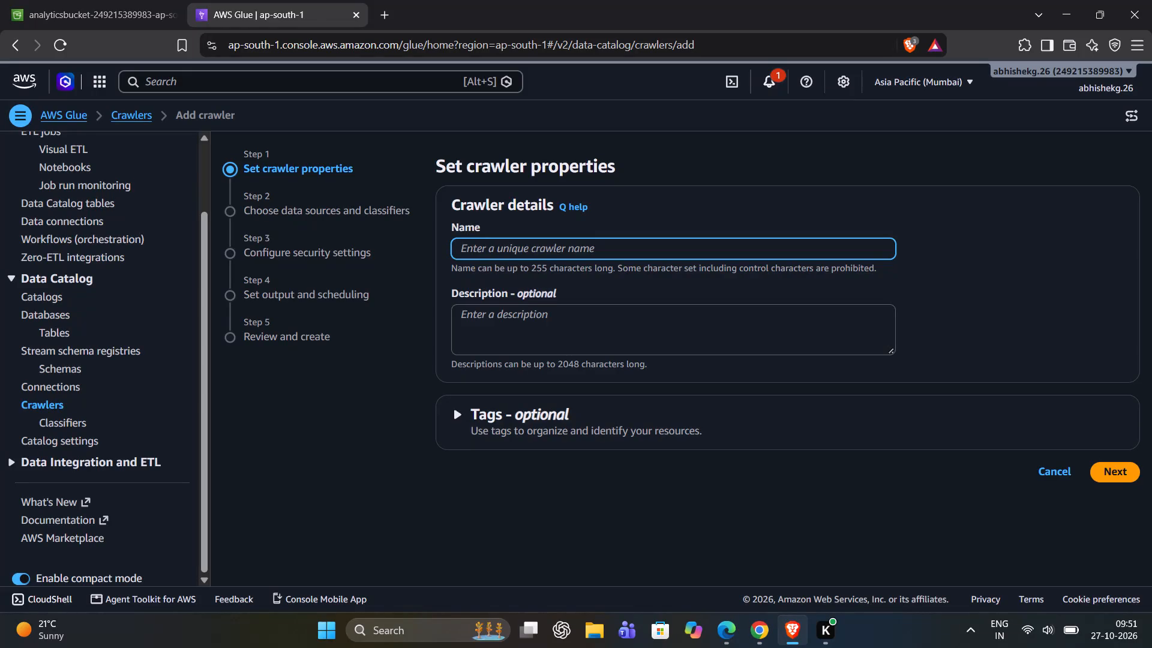
# Name the new crawler rawdatacrowler and continue to choosing its data sources and classifiers.
pyautogui.click(476, 243)
pyautogui.scroll(1, 476, 243)
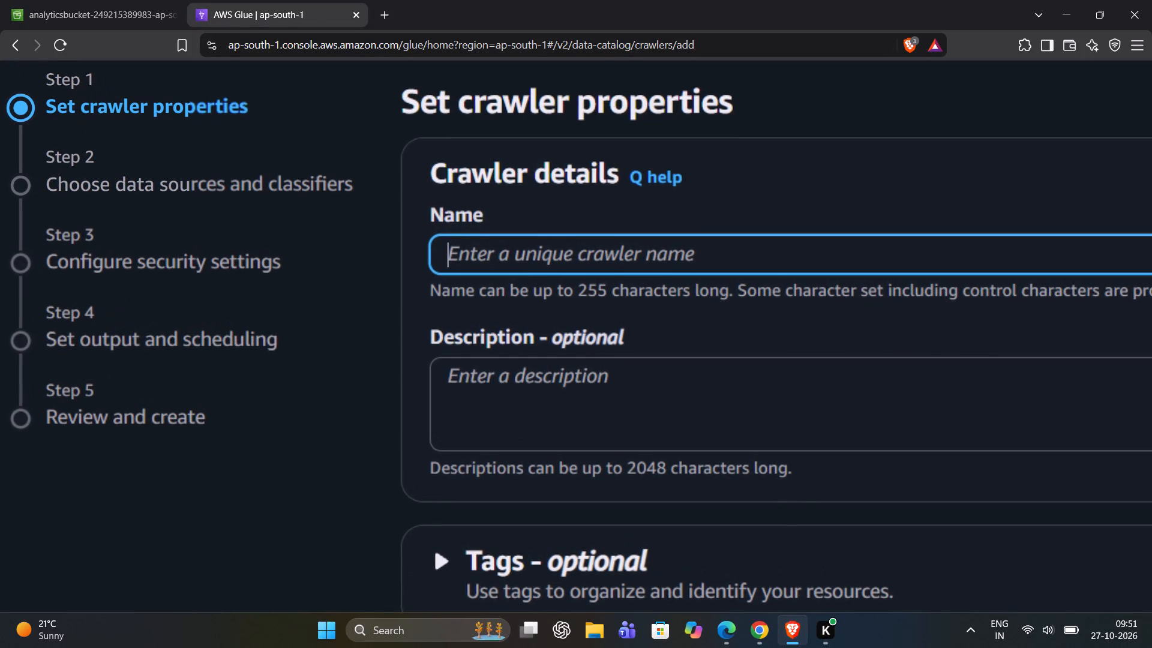
pyautogui.click(486, 256)
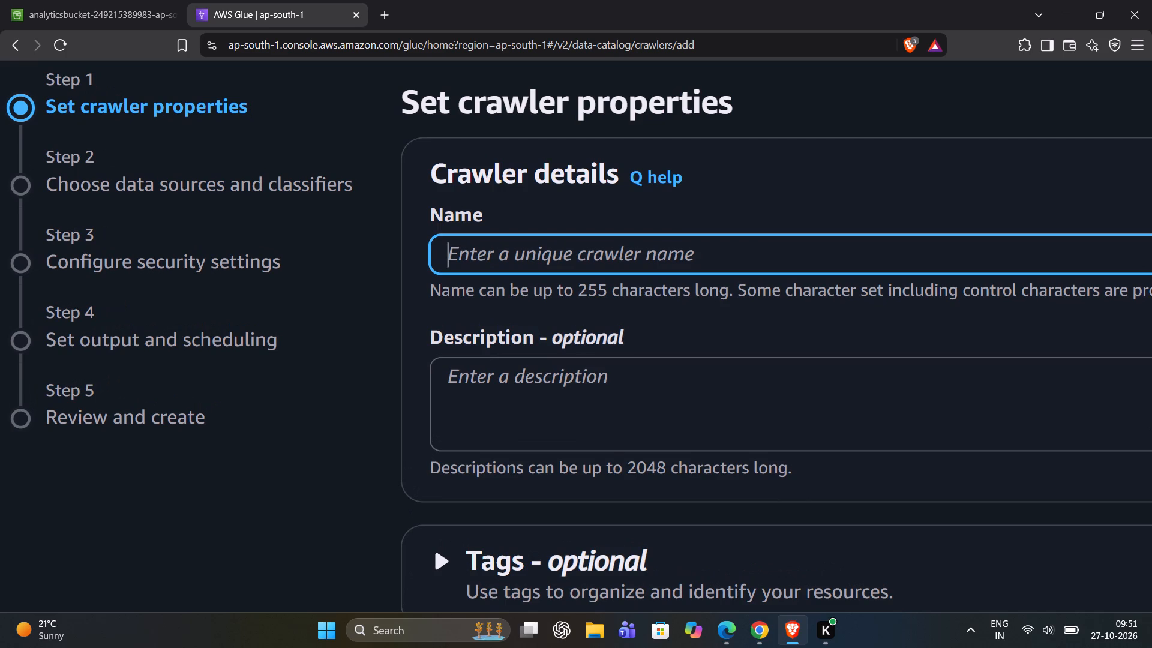
pyautogui.write('rawdata')
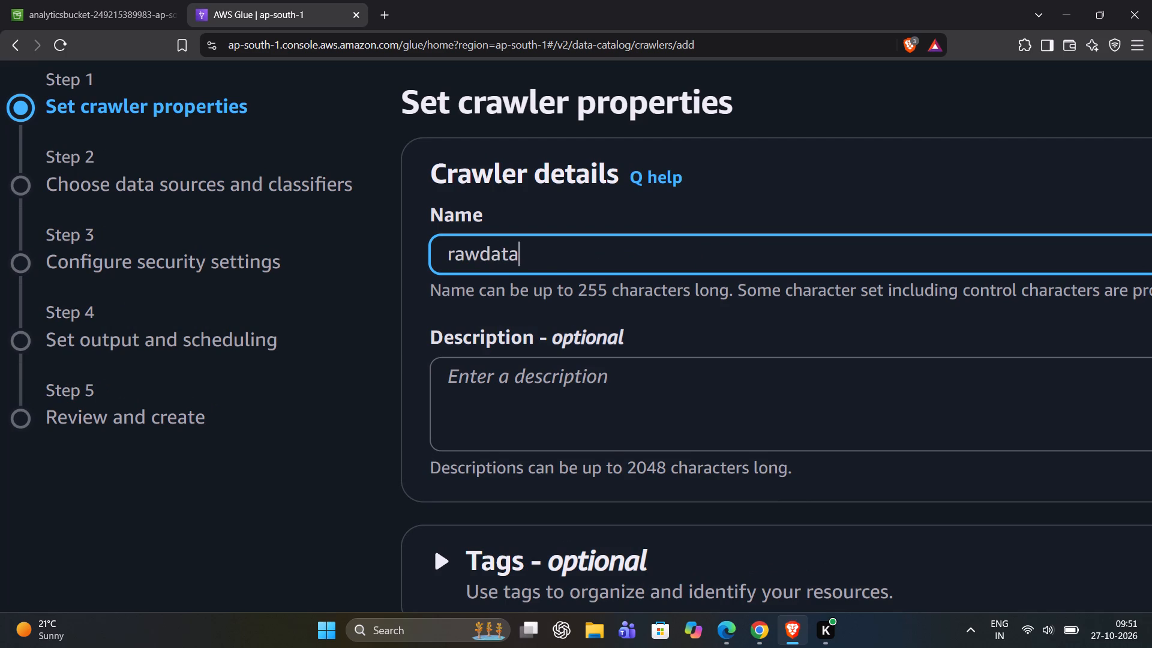
pyautogui.write('crowler')
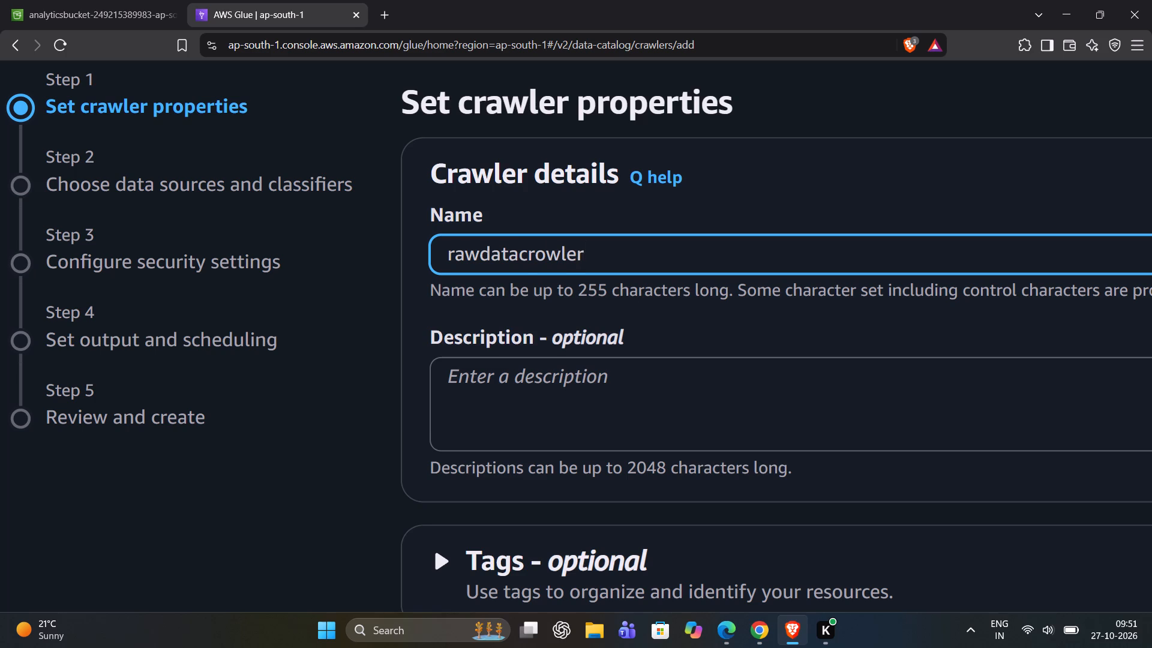
pyautogui.scroll(-1, 486, 256)
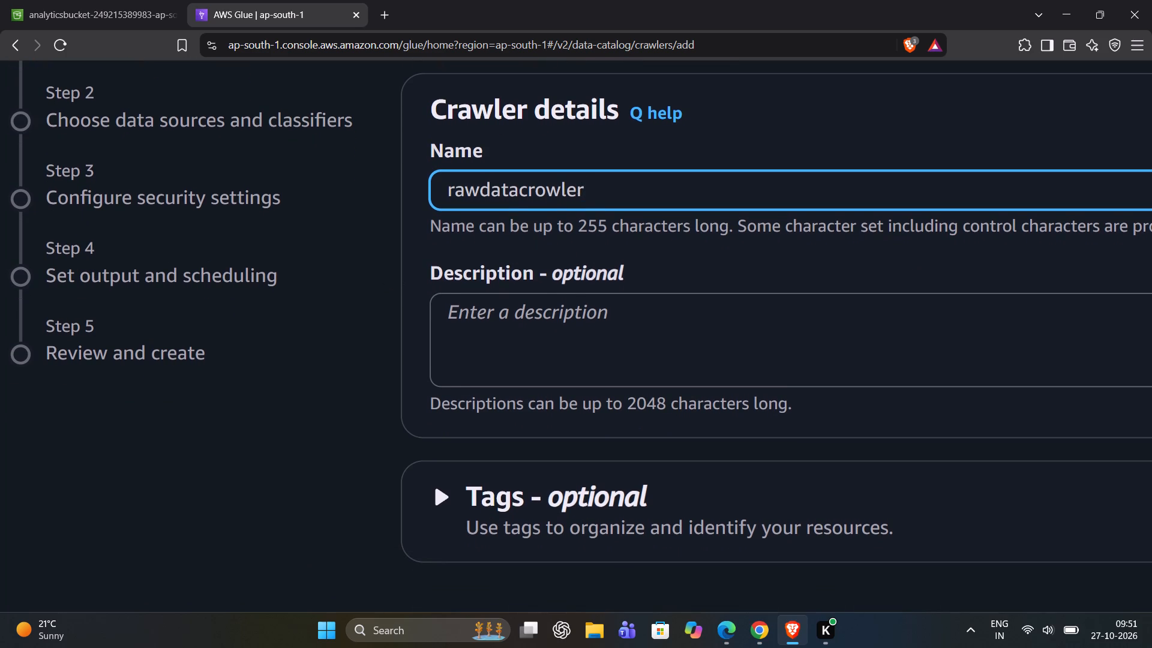
pyautogui.hscroll(-4, 946, 443)
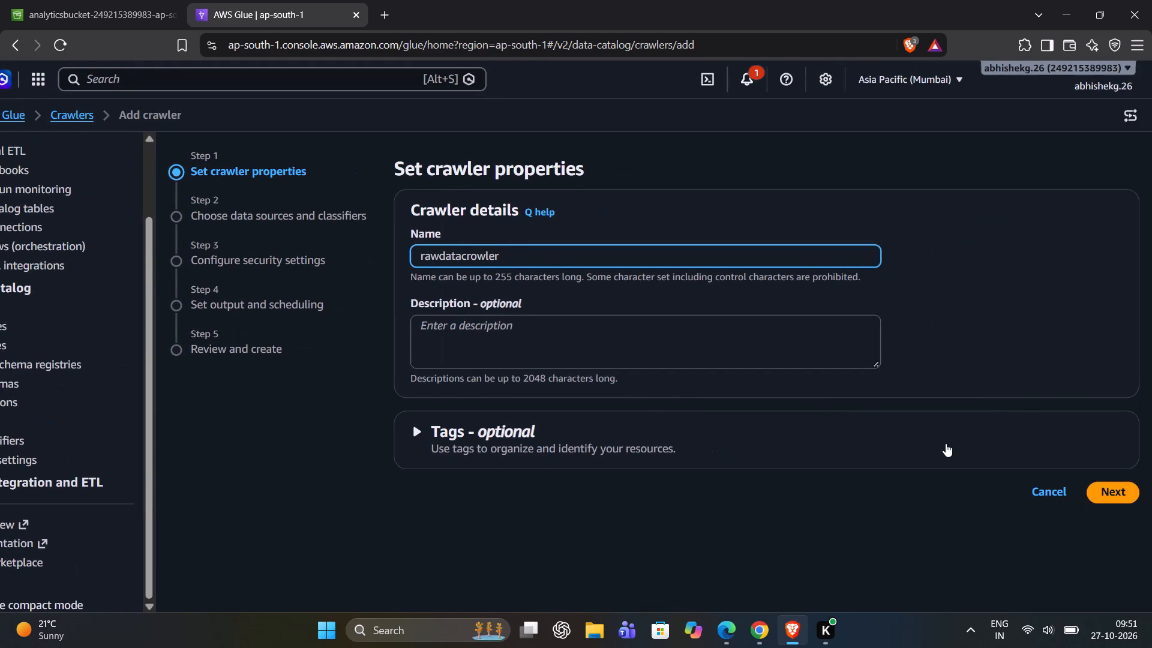
pyautogui.hscroll(-1, 946, 443)
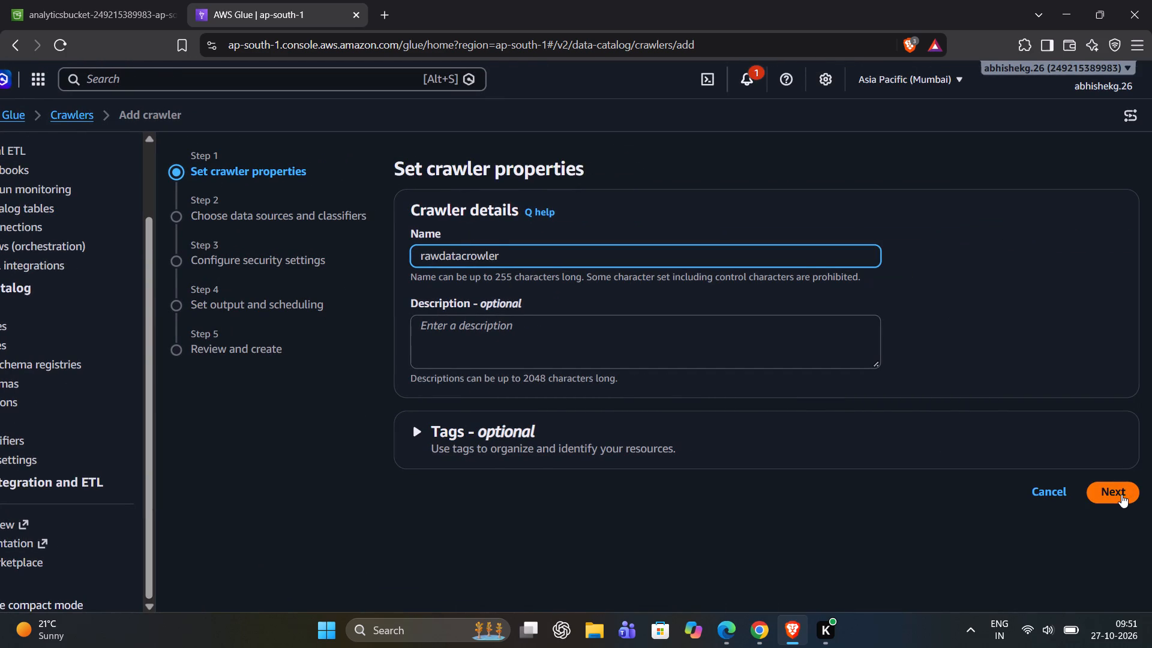
pyautogui.click(1121, 494)
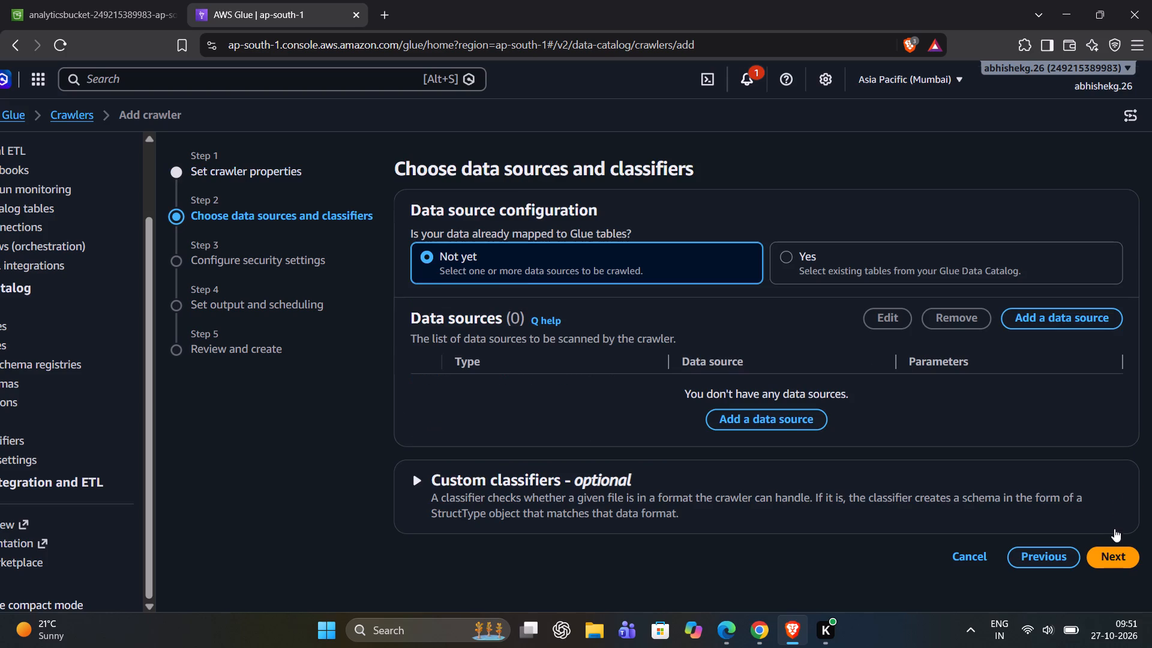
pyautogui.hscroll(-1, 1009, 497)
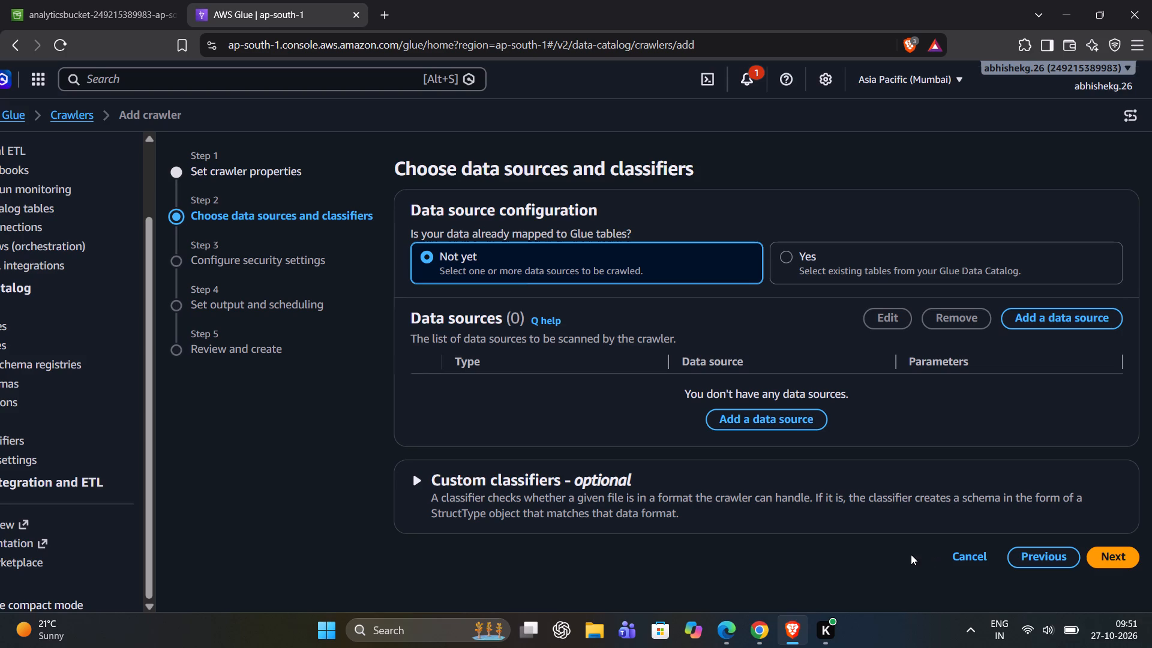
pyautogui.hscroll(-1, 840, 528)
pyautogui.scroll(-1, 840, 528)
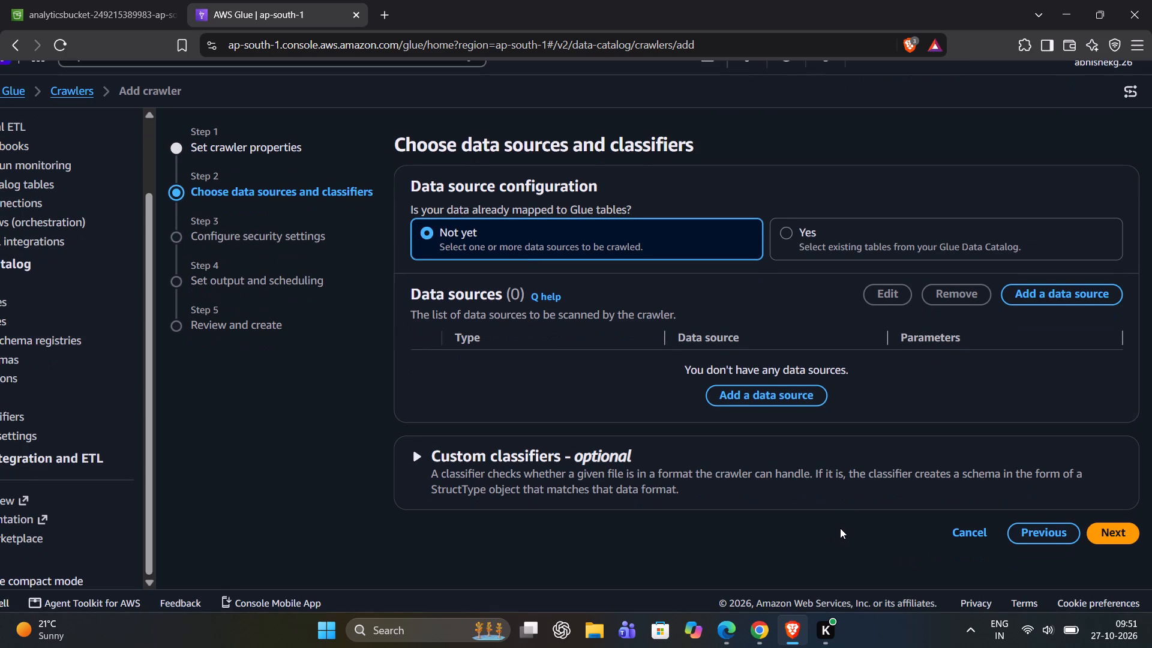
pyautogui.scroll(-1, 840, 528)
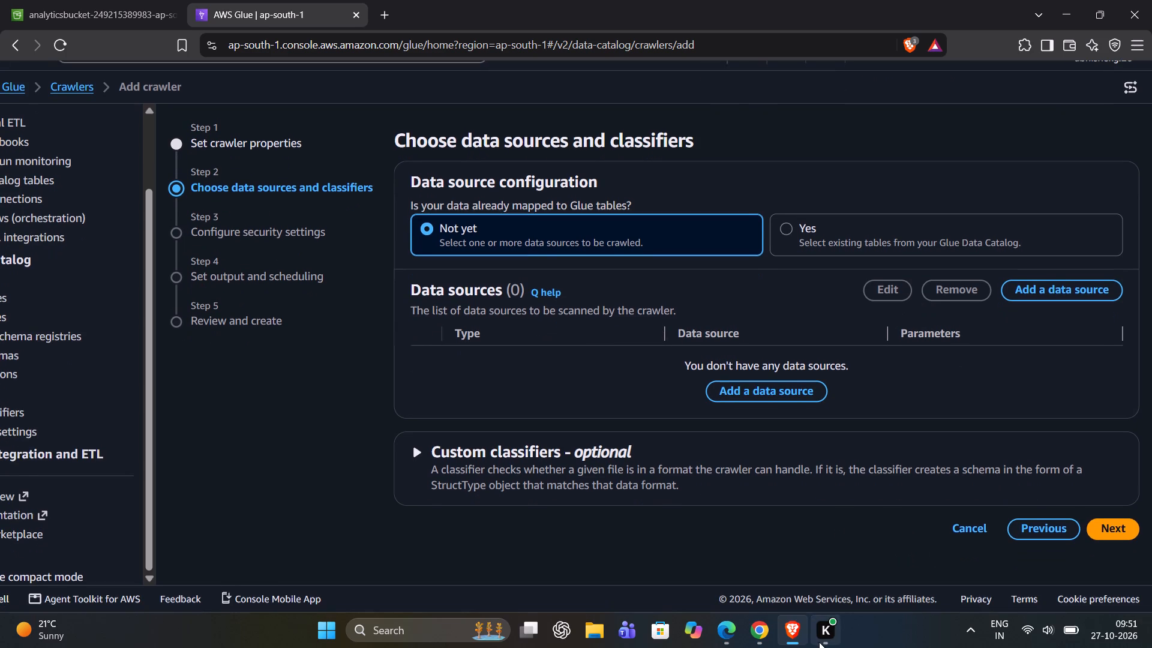
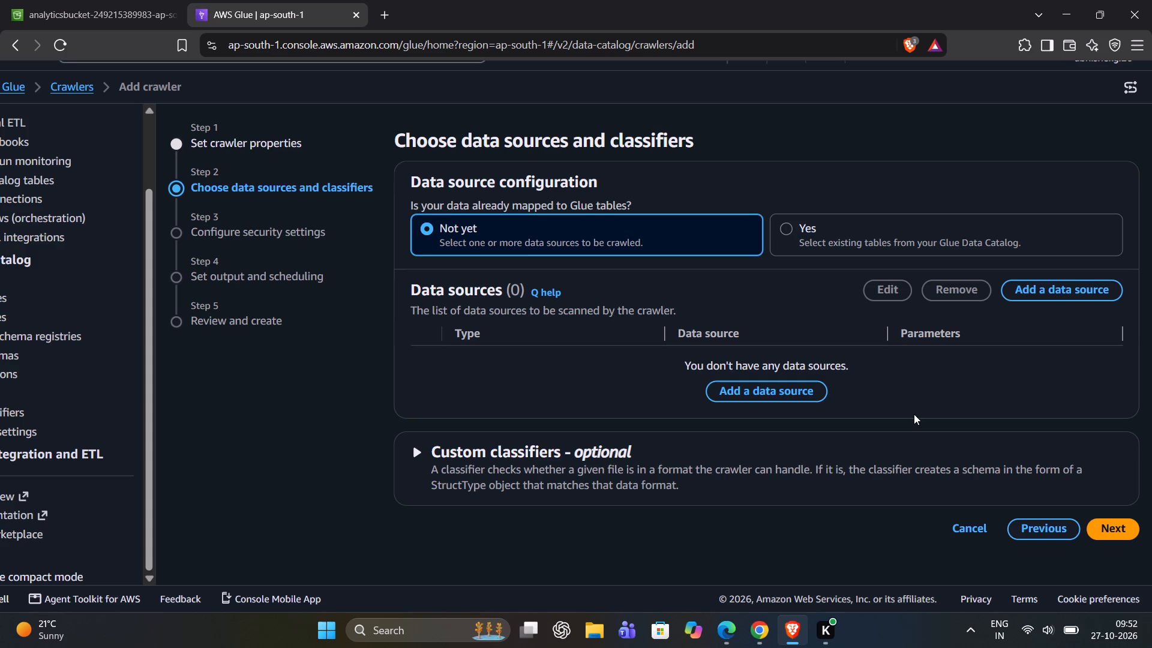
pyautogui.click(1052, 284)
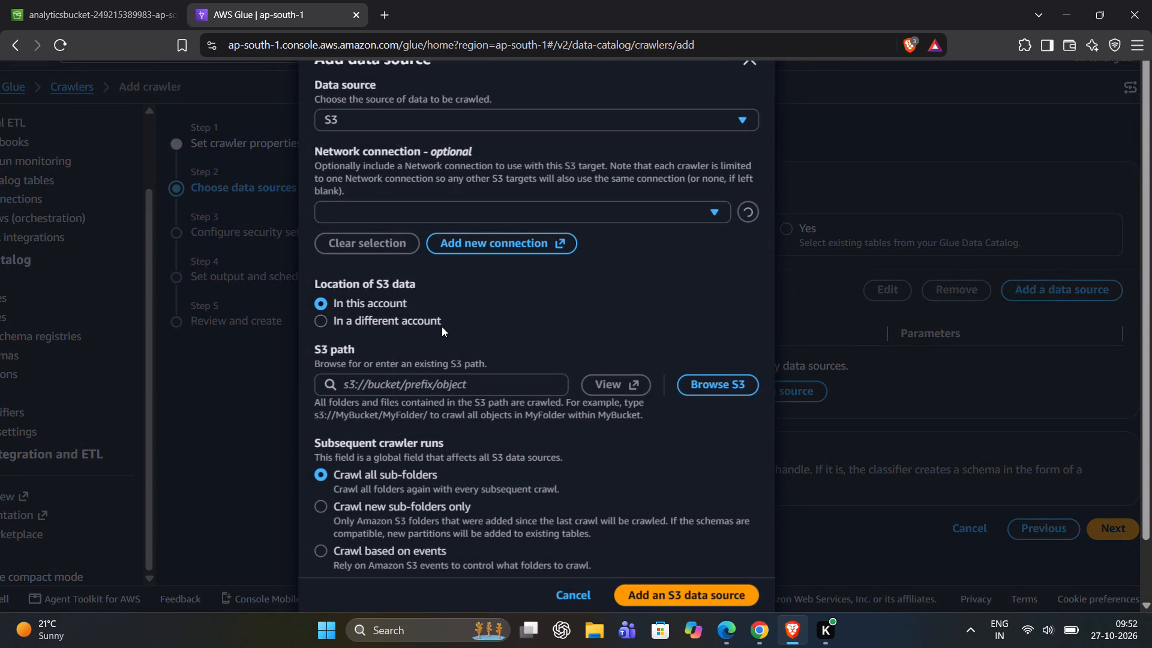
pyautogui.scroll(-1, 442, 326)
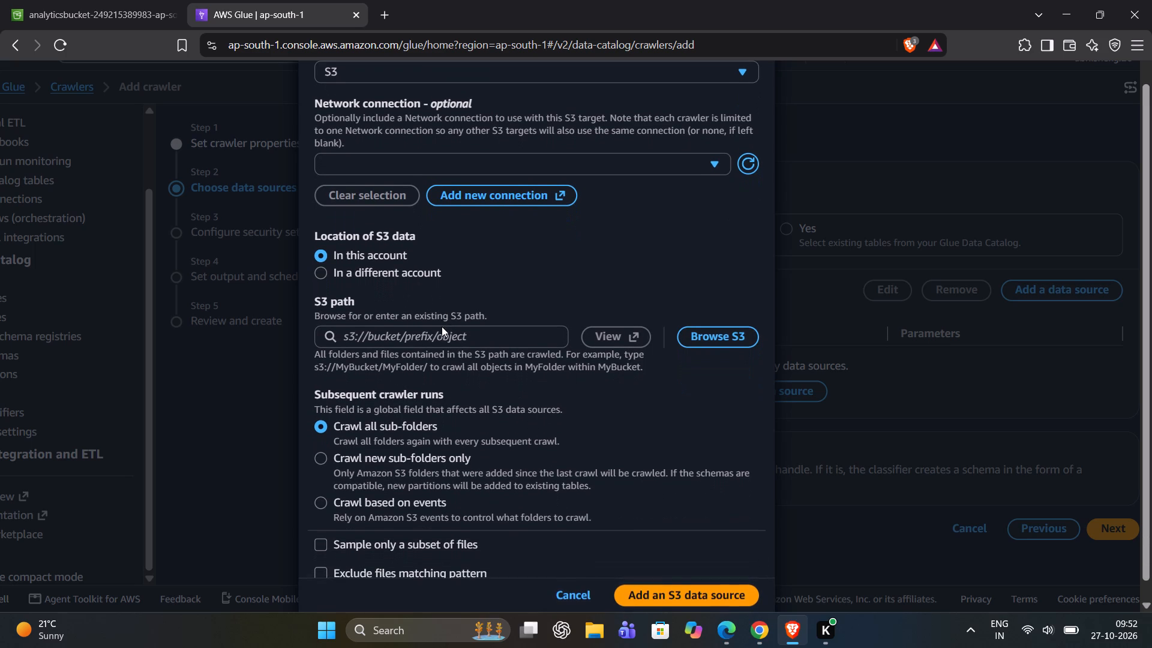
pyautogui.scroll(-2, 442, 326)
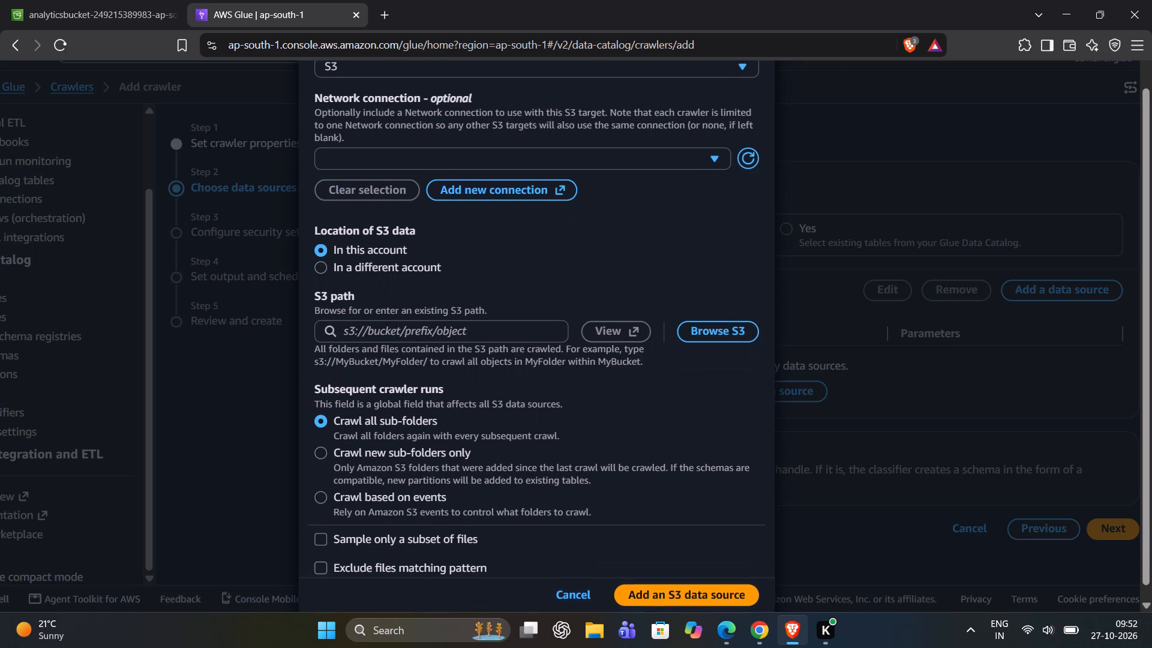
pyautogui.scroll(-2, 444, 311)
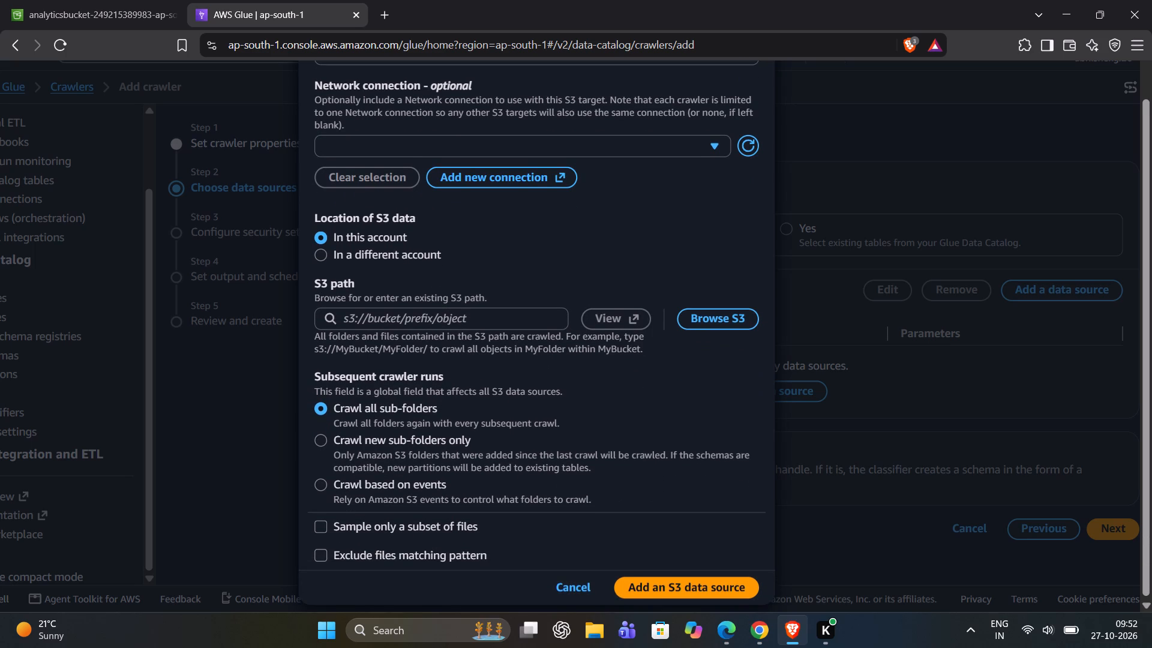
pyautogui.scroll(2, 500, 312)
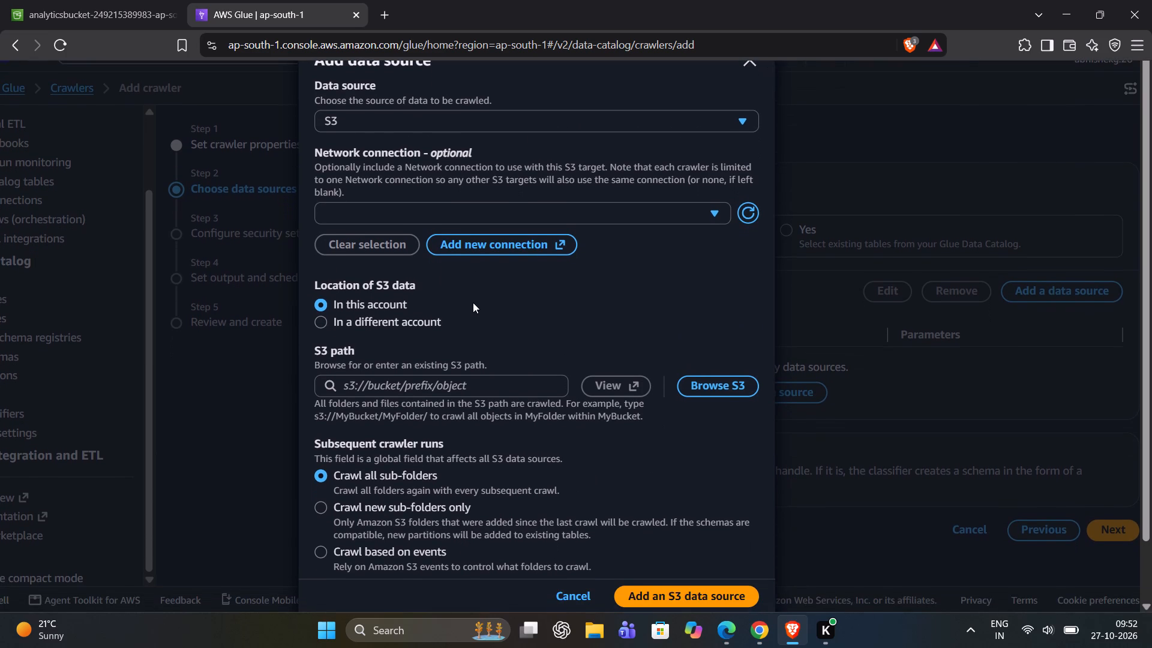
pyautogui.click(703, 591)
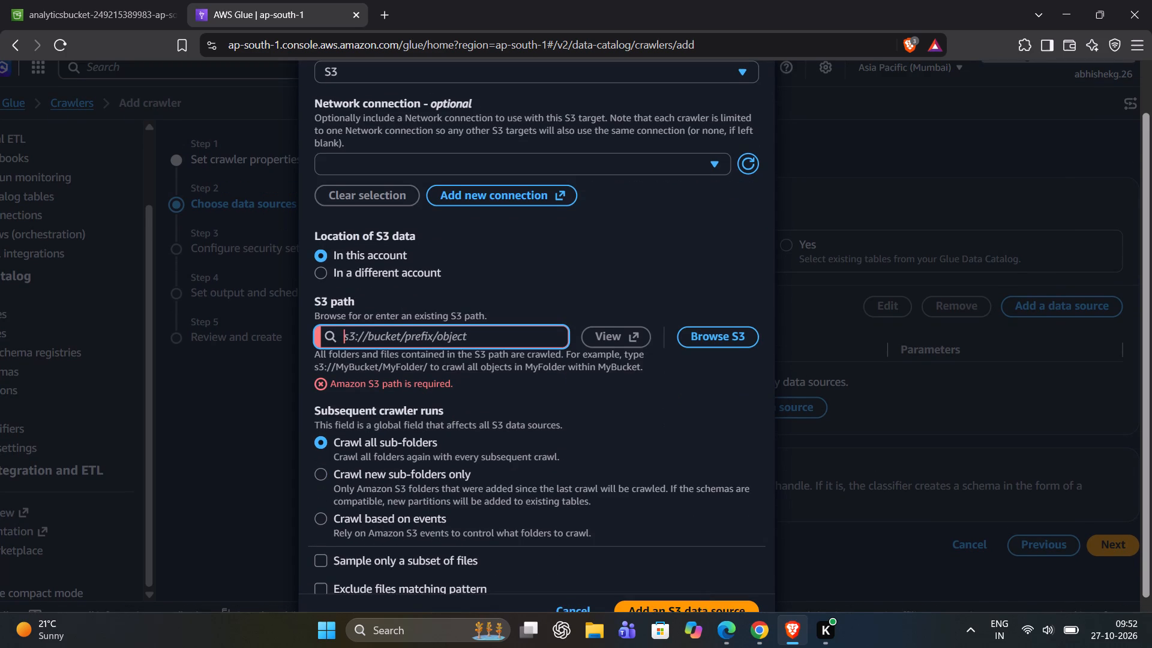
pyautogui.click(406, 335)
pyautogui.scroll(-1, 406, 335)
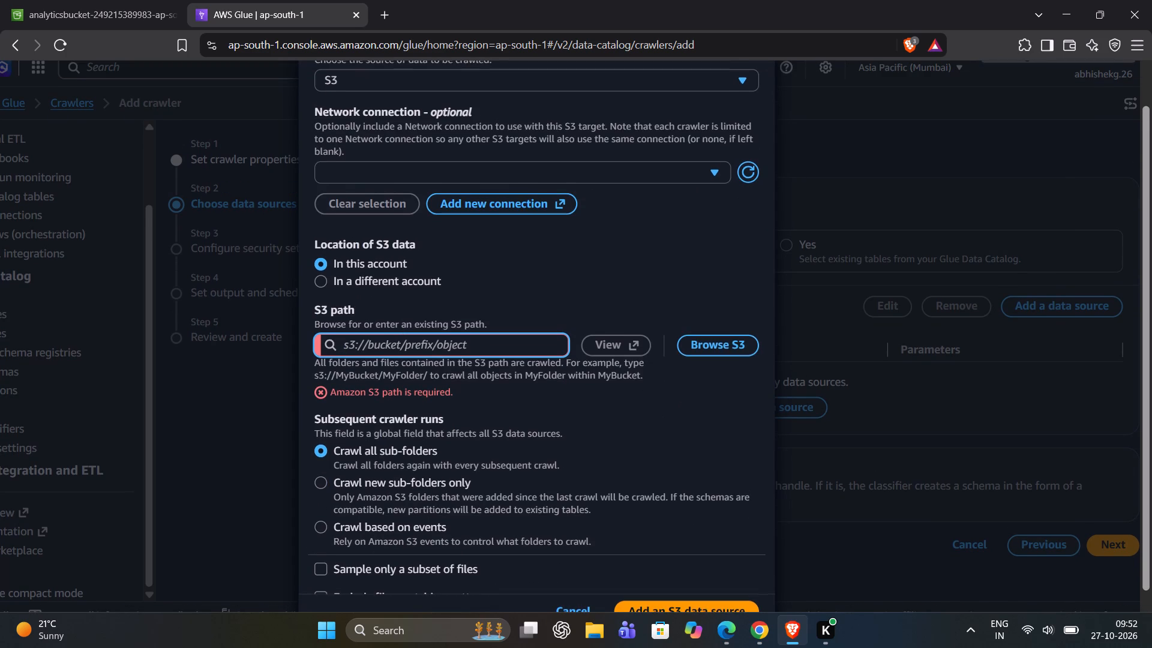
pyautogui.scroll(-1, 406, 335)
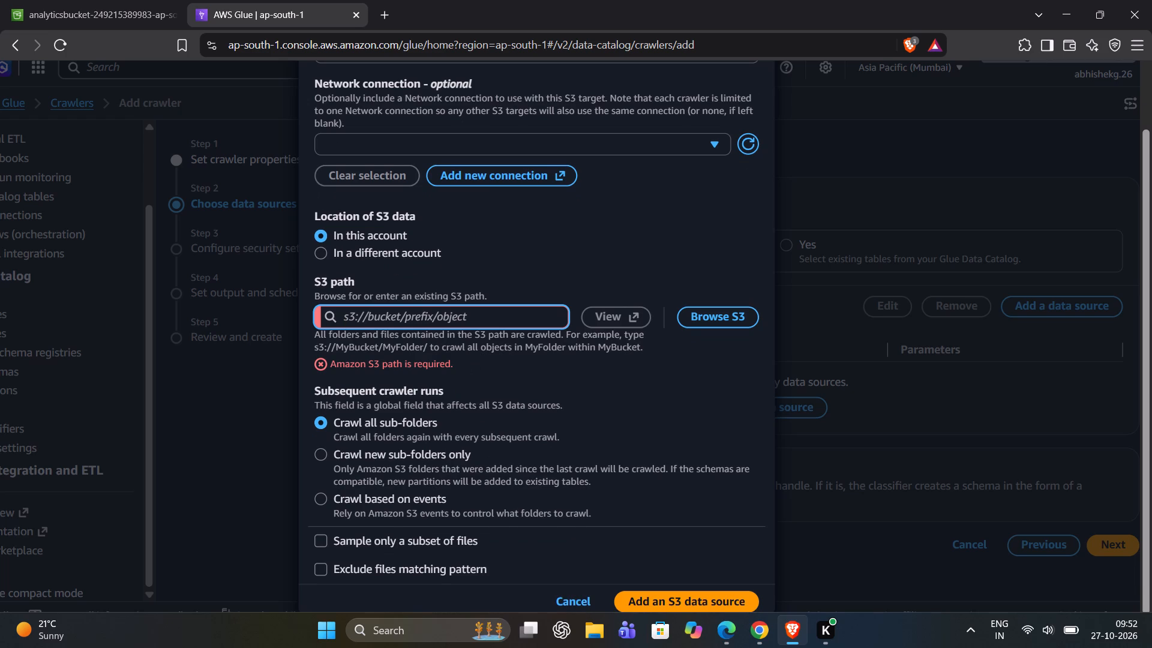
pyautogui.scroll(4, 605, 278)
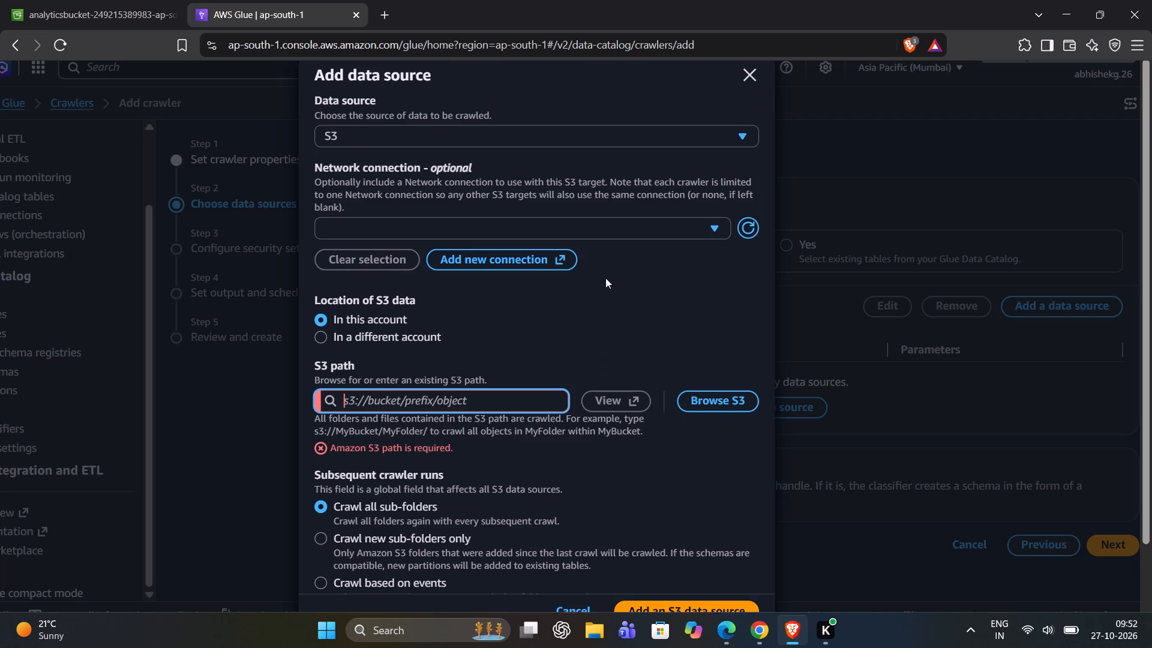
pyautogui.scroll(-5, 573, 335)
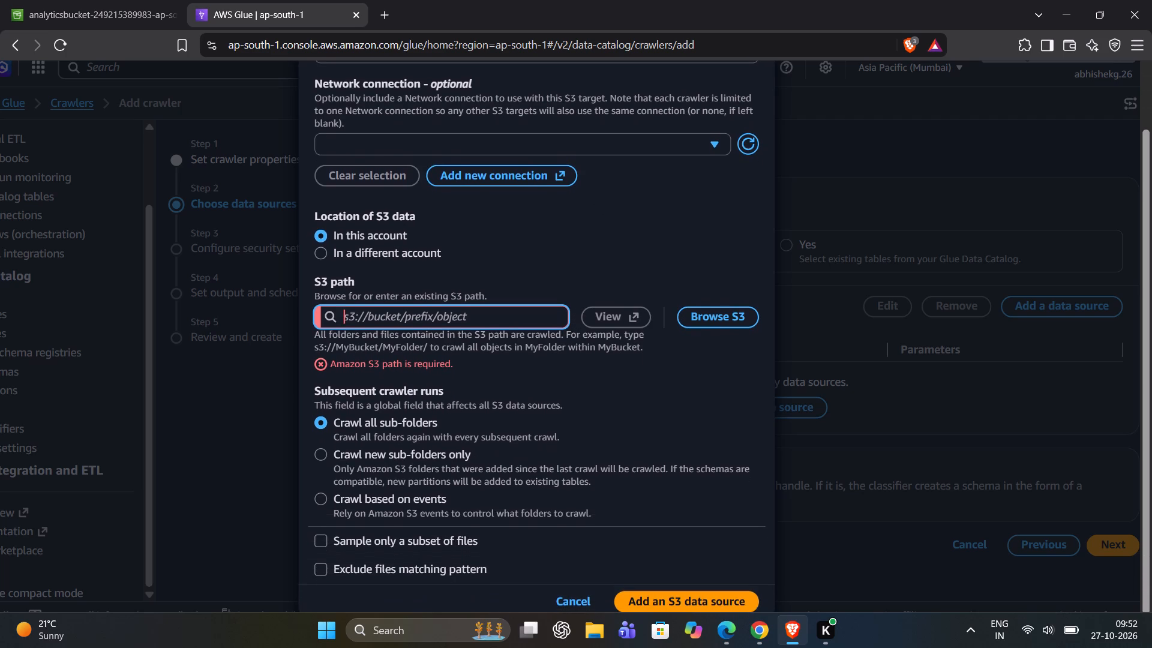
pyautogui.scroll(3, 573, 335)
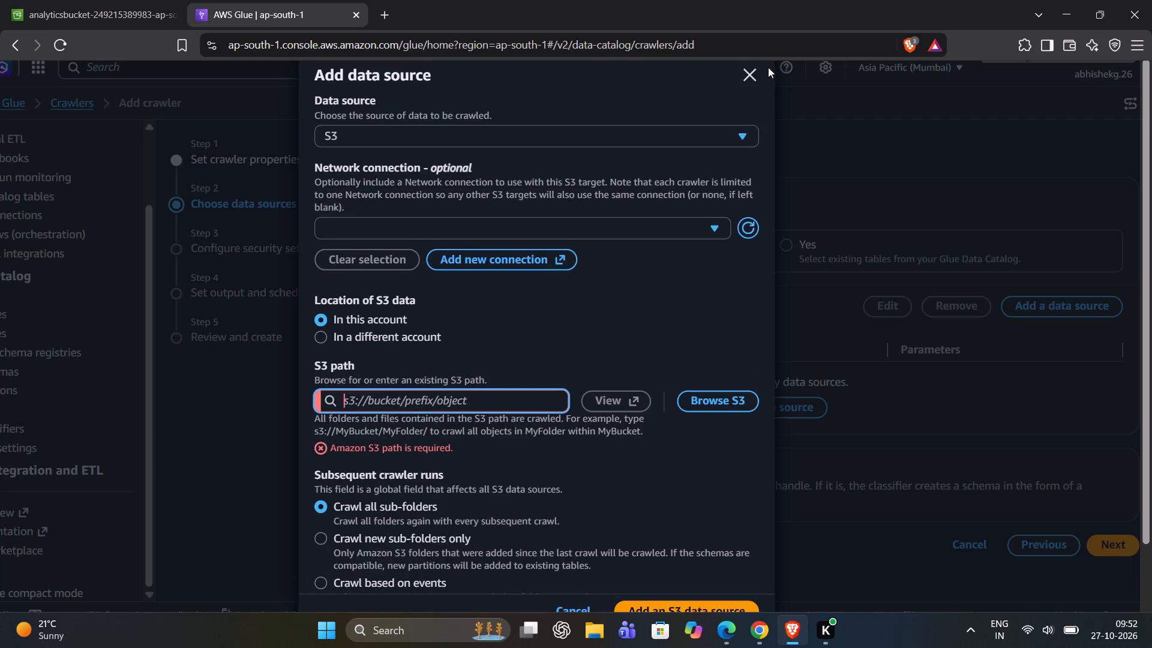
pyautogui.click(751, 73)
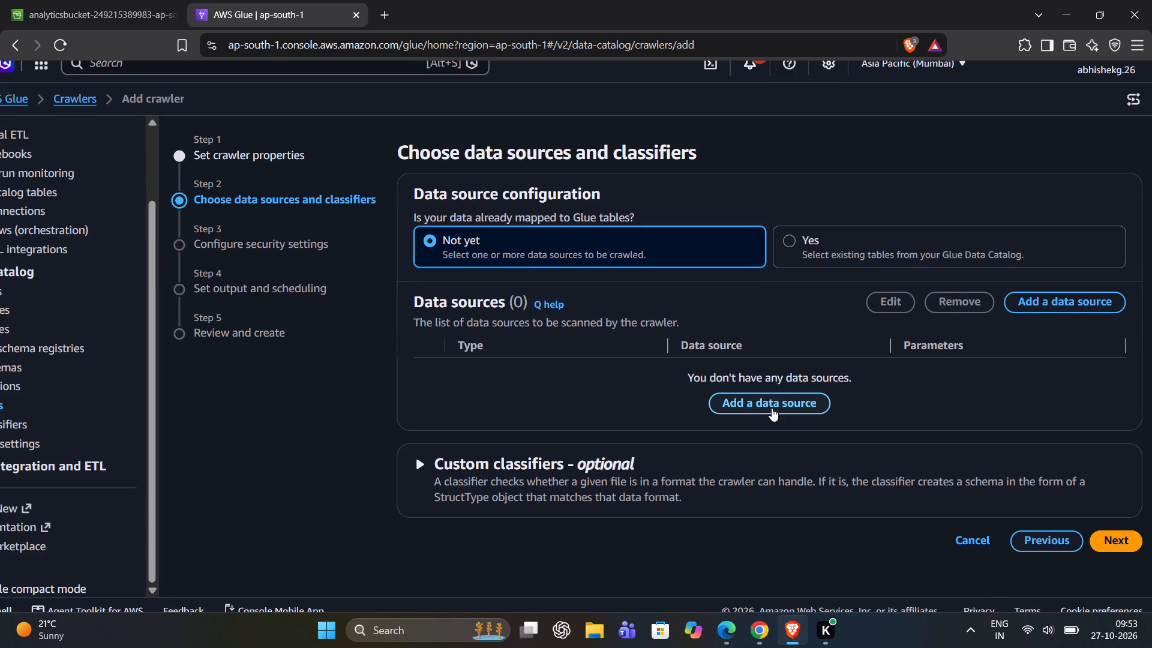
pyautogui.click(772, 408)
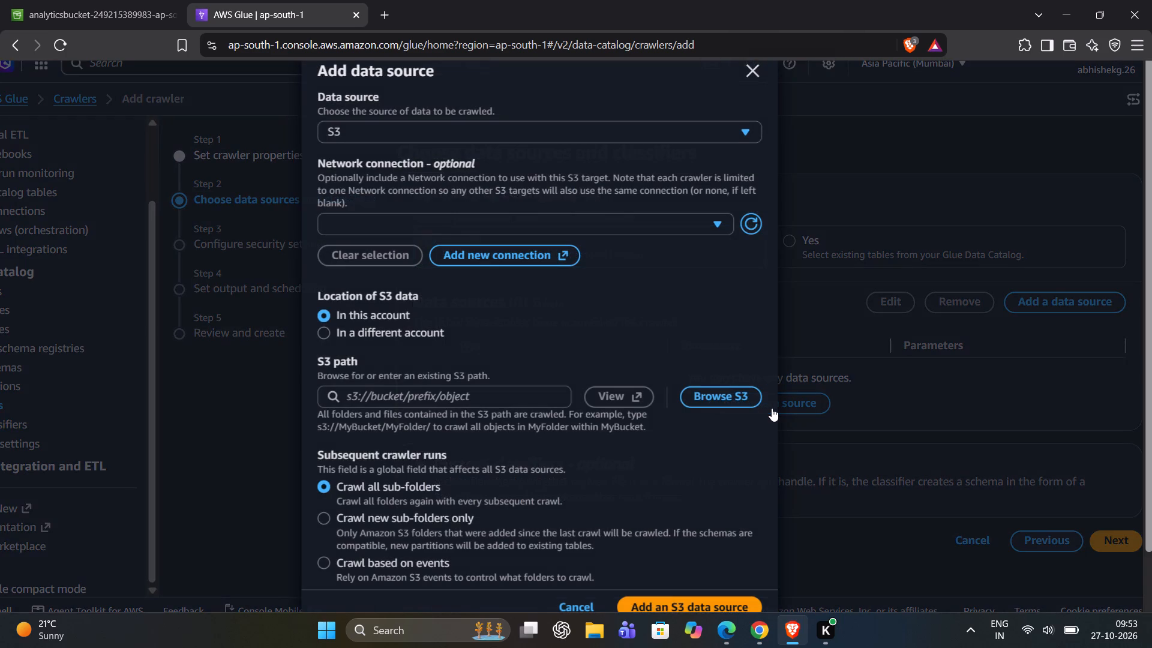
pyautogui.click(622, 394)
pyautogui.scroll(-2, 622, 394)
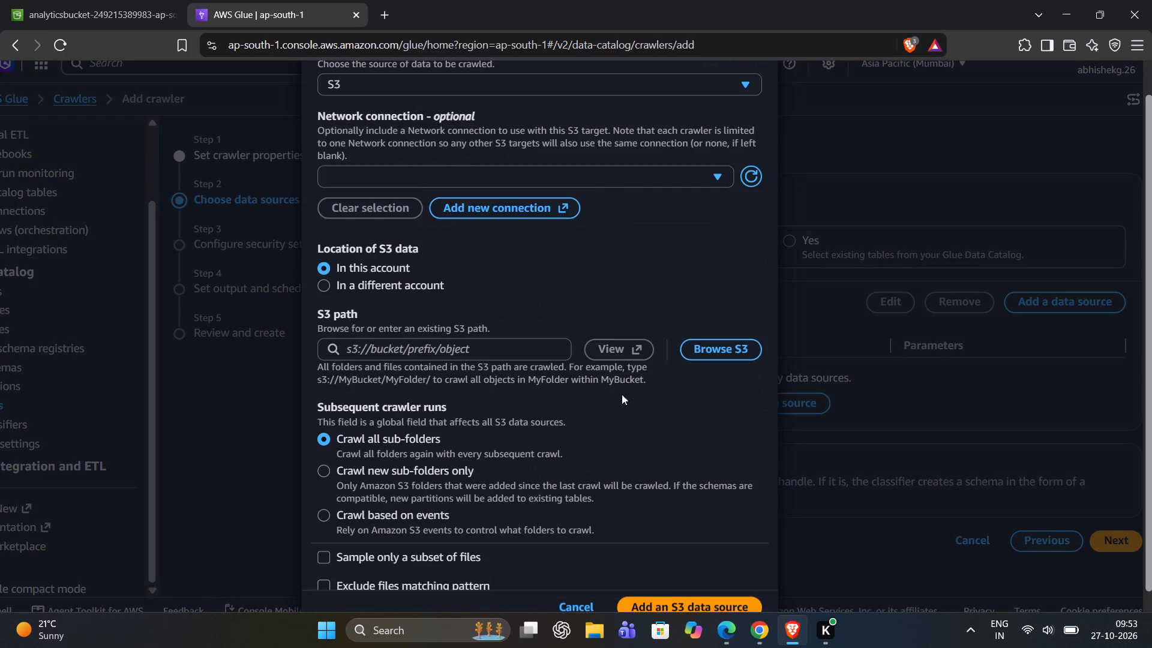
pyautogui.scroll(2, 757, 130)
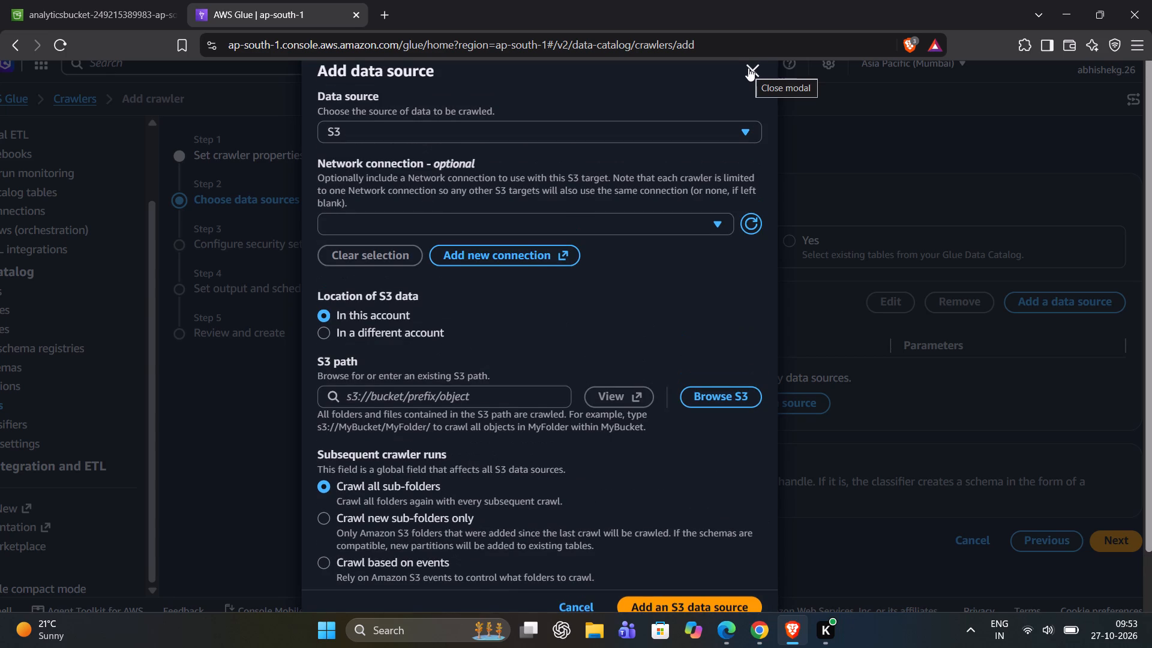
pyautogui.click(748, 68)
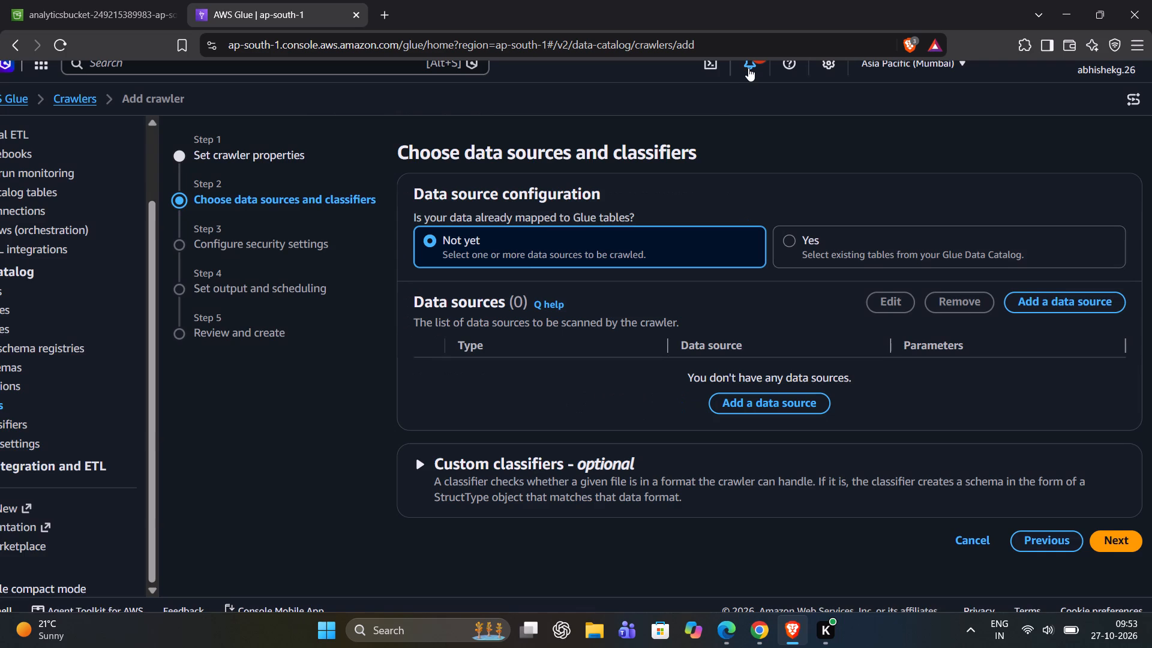
# Examine the optional custom classifiers settings and compare the Not yet and Yes choices for data already mapped to Glue tables.
pyautogui.hscroll(-2, 699, 224)
pyautogui.hscroll(1, 699, 224)
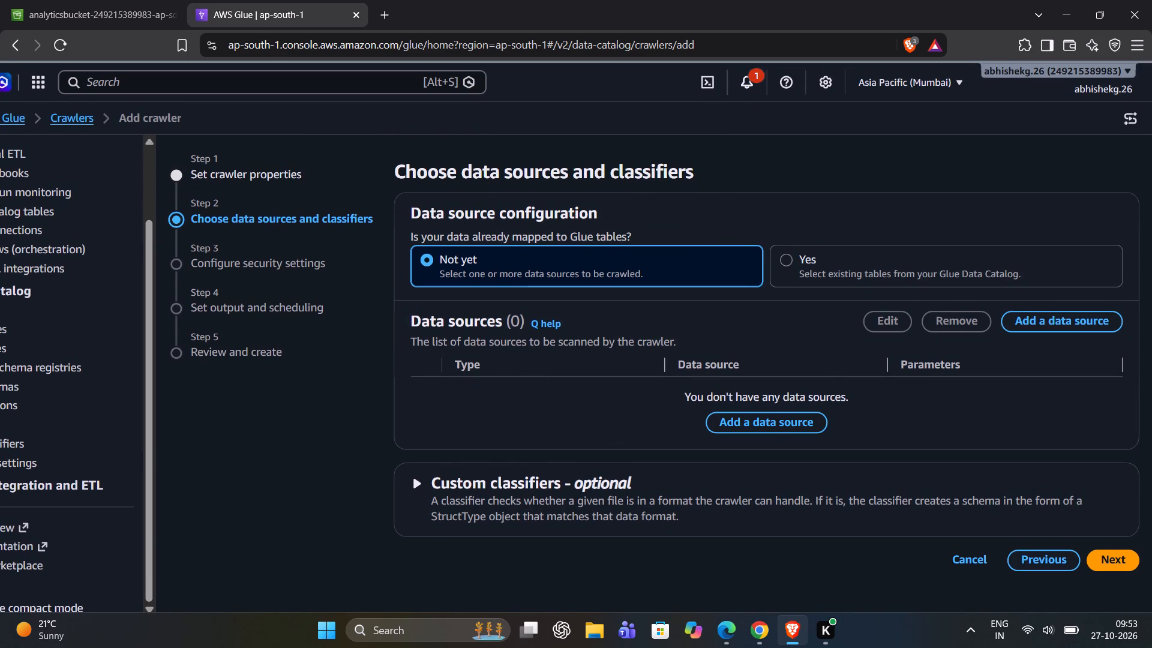
pyautogui.scroll(-1, 497, 473)
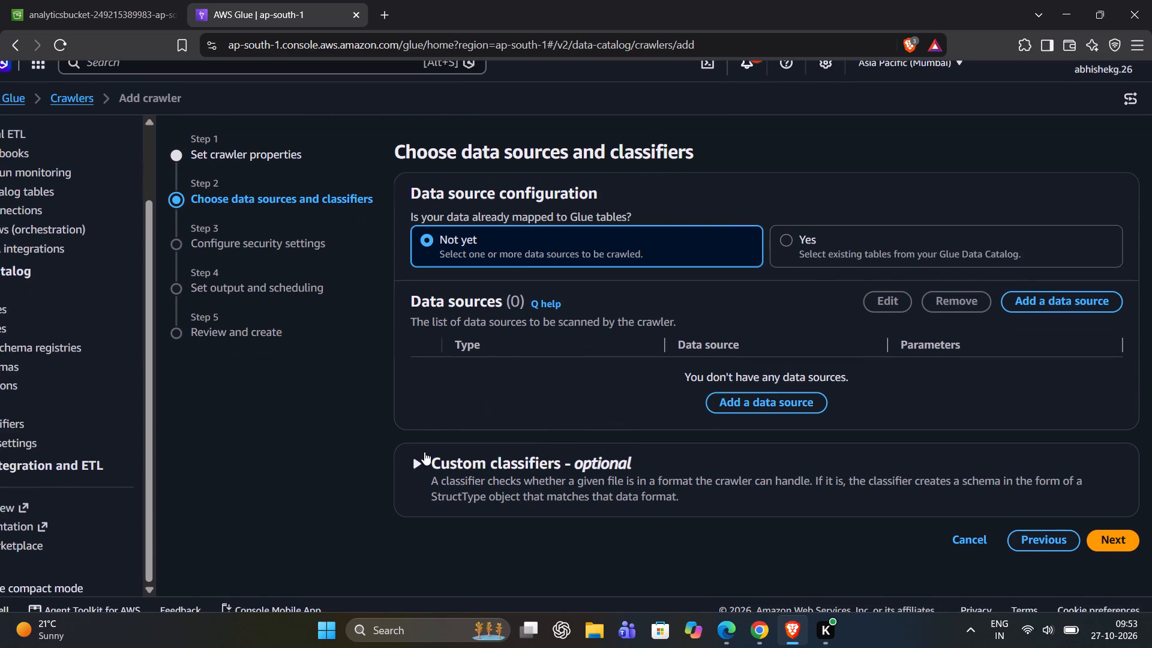
pyautogui.click(415, 451)
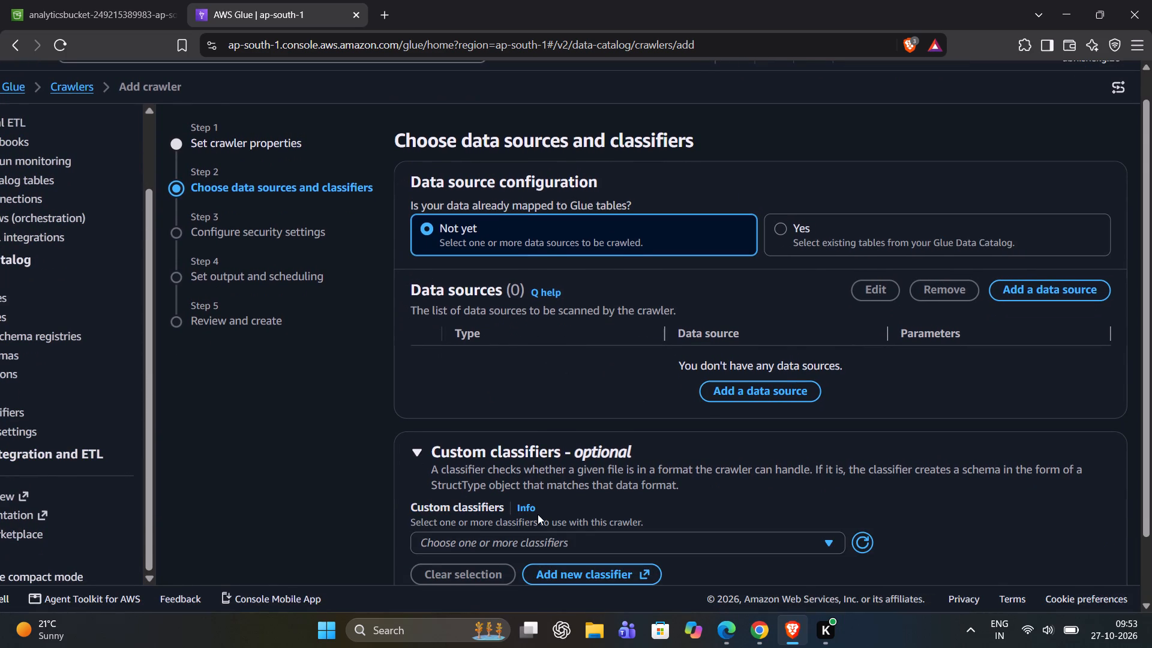
pyautogui.scroll(-2, 538, 514)
pyautogui.click(417, 378)
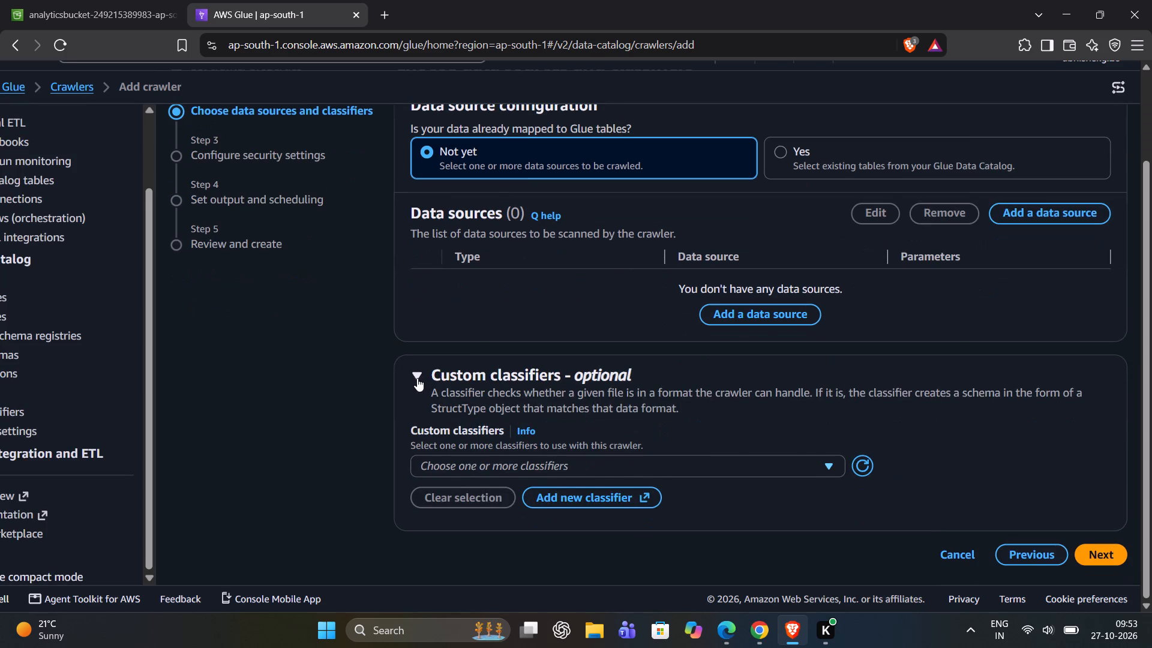
pyautogui.scroll(1, 445, 366)
pyautogui.click(850, 276)
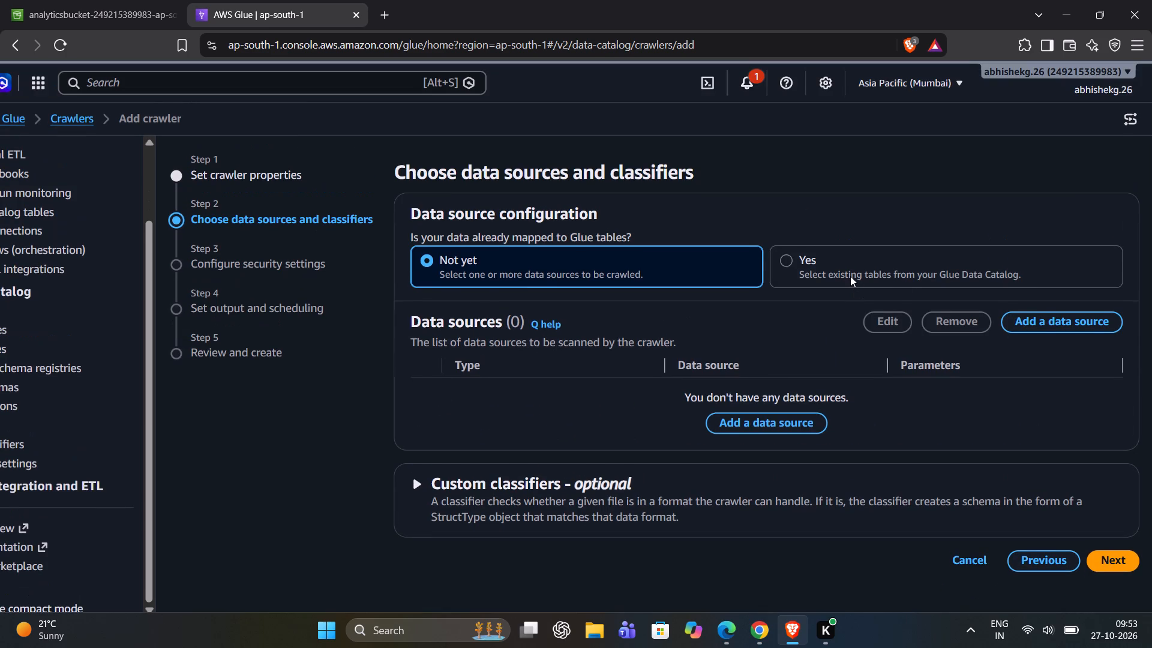
pyautogui.click(457, 262)
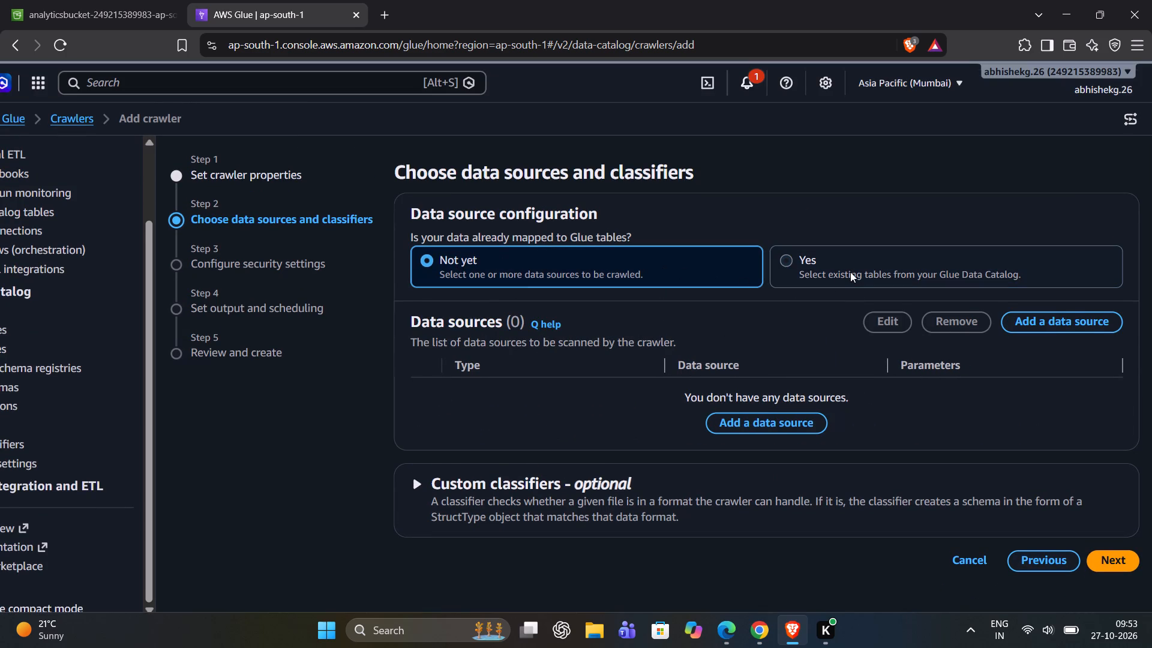
pyautogui.click(850, 272)
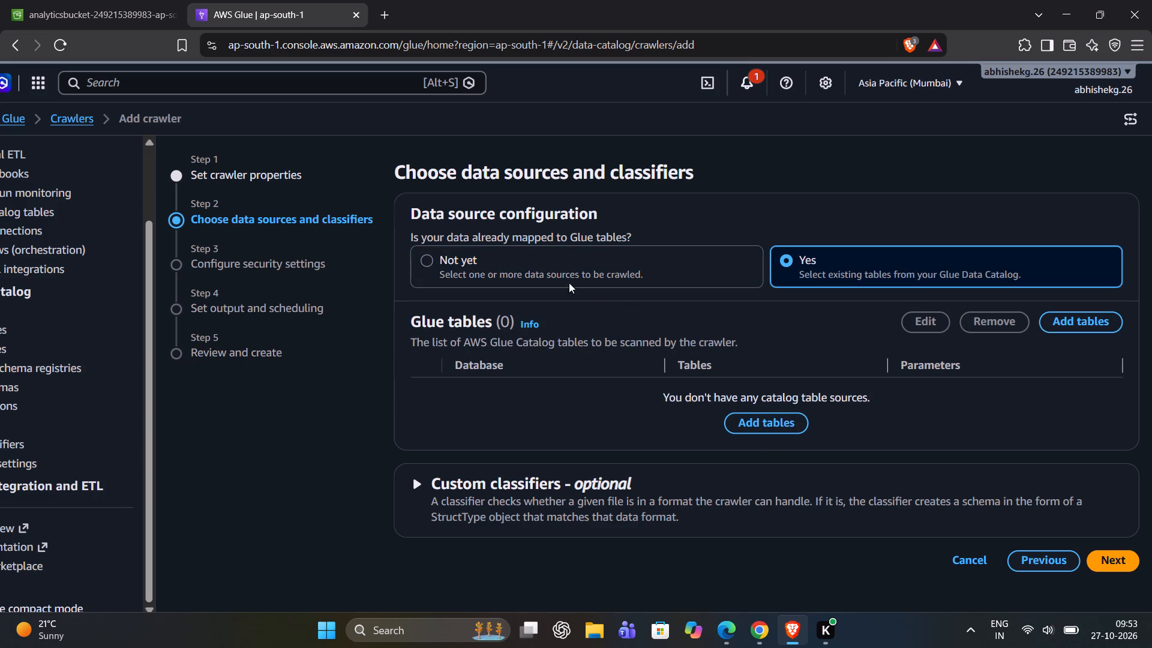
pyautogui.click(556, 267)
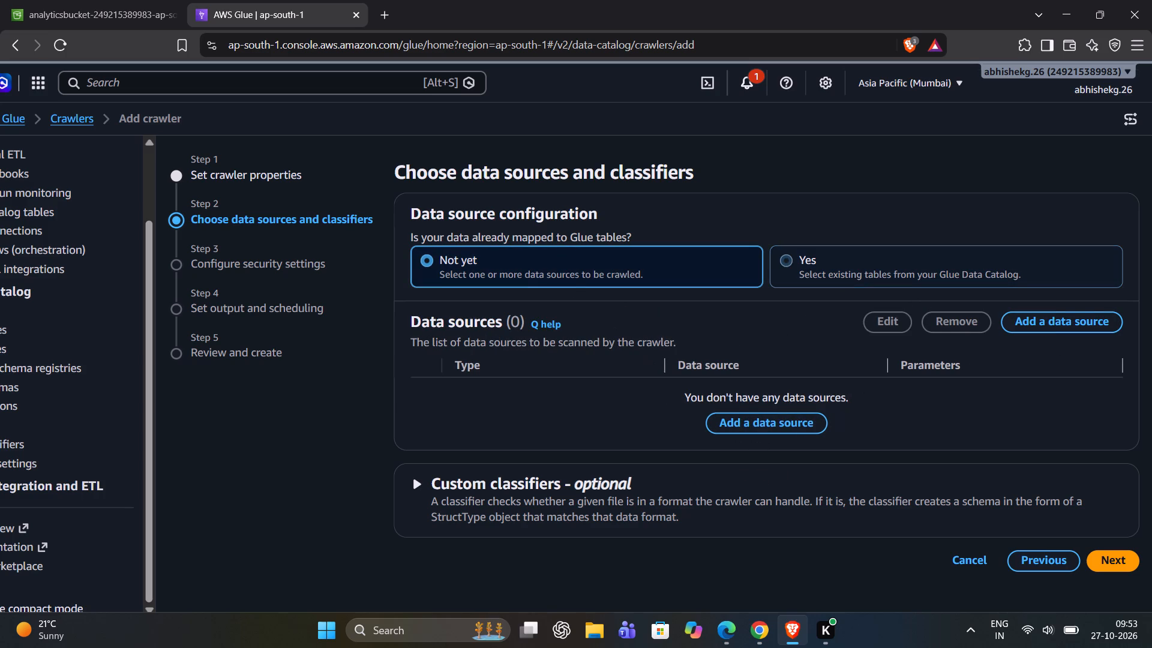
pyautogui.click(712, 370)
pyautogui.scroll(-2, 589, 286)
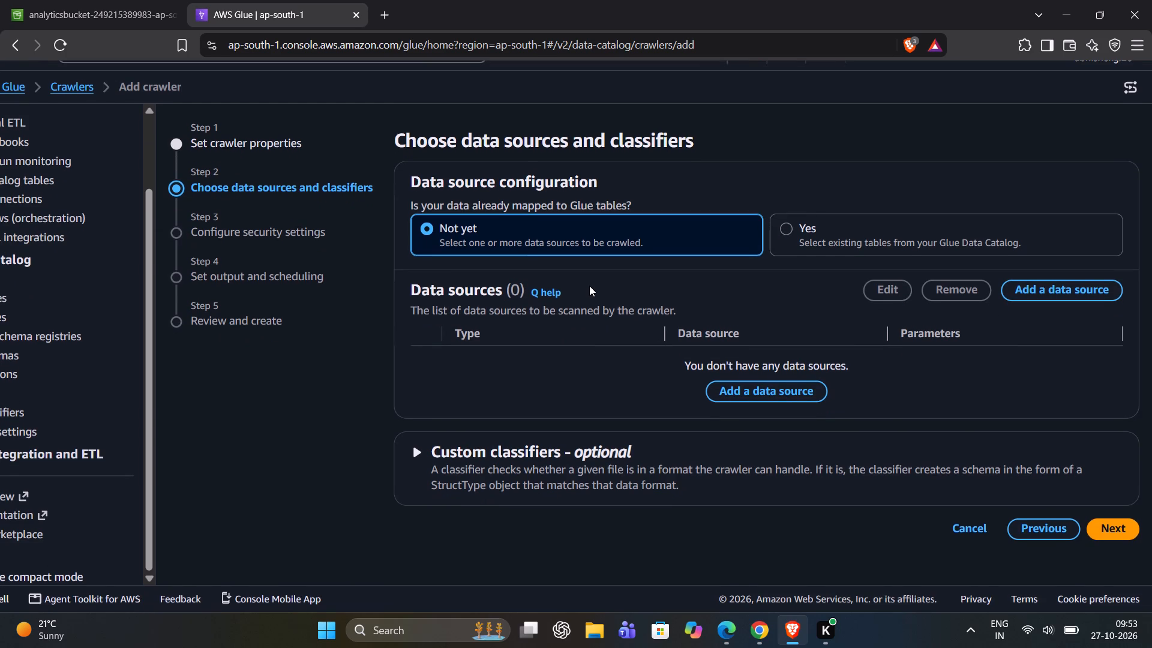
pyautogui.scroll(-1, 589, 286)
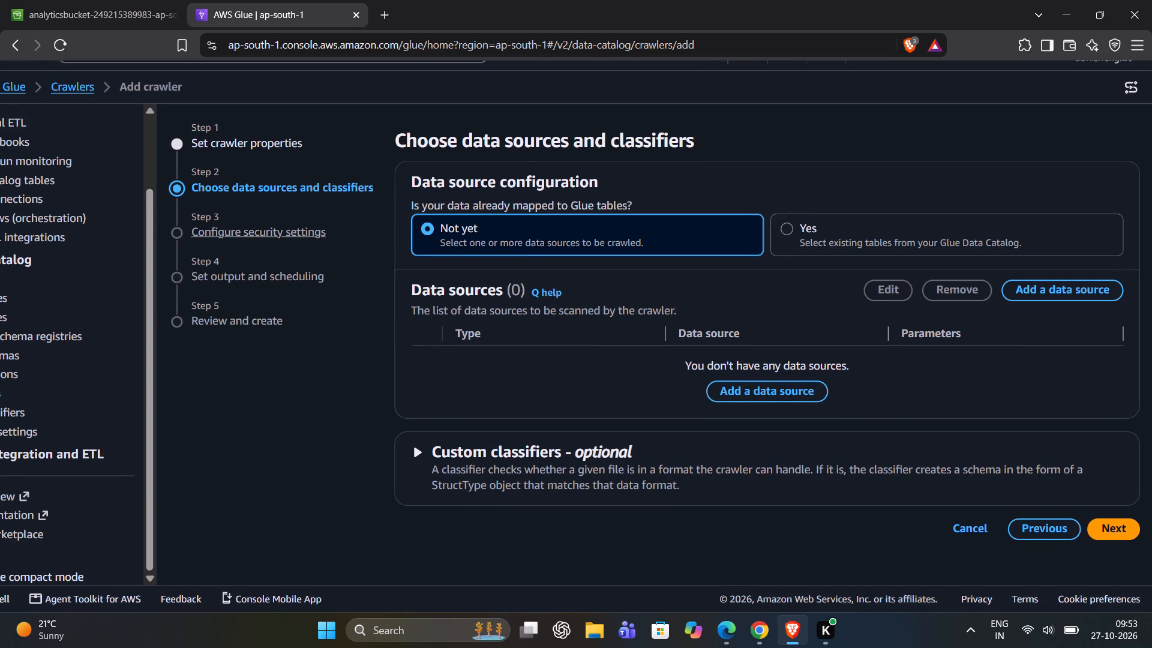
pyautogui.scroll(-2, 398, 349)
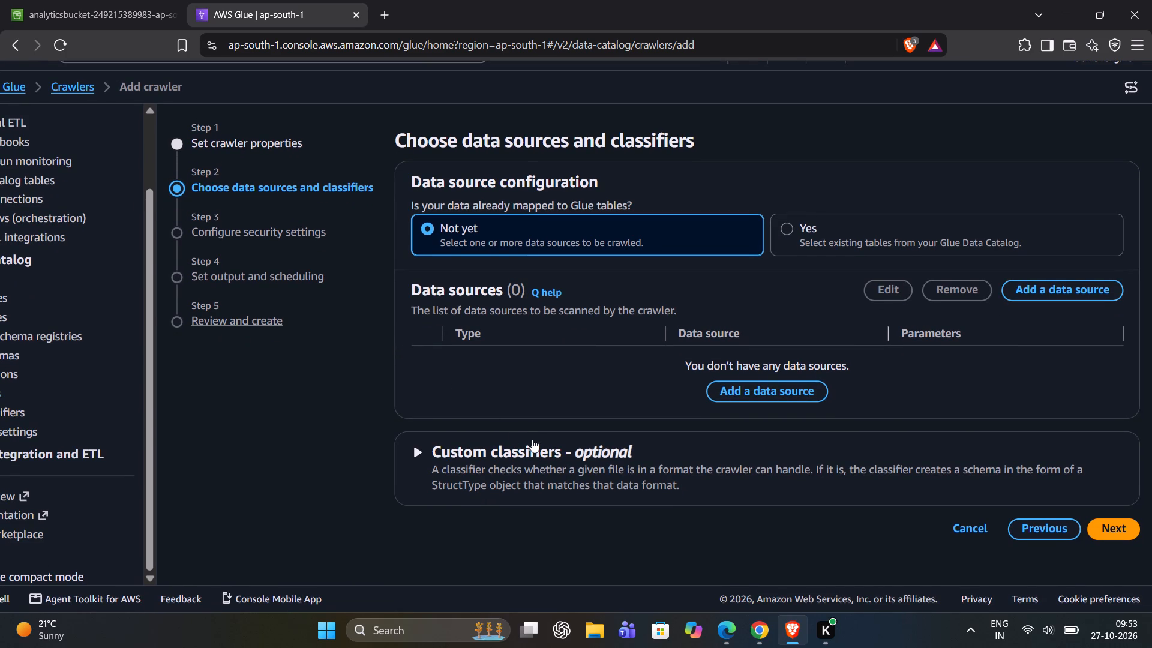
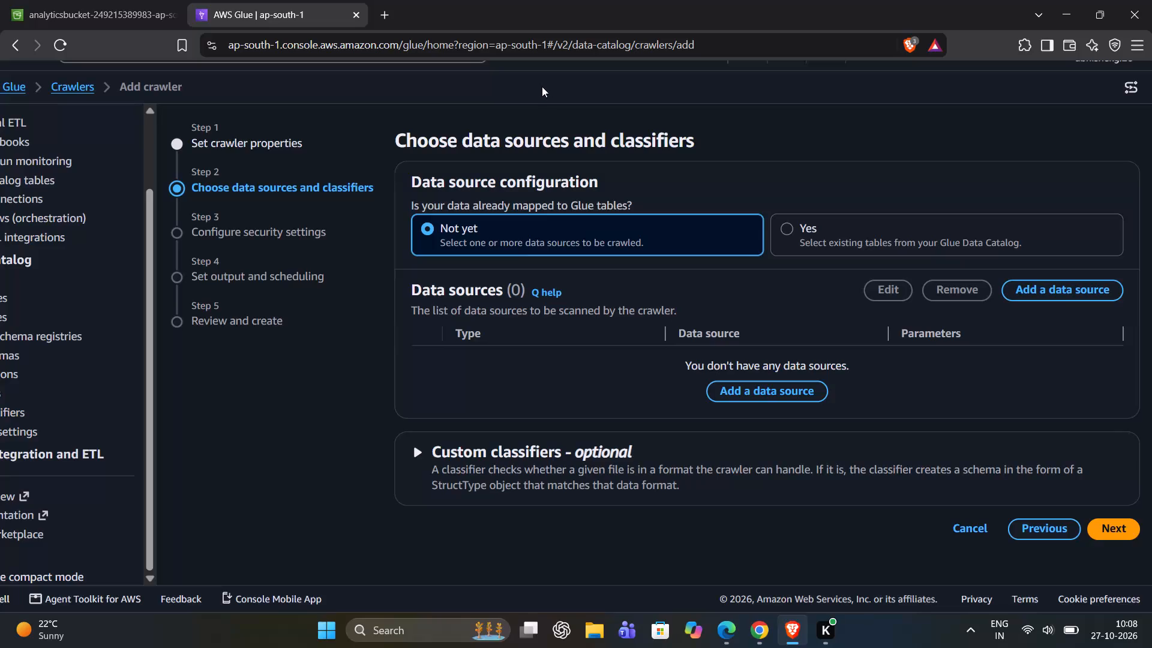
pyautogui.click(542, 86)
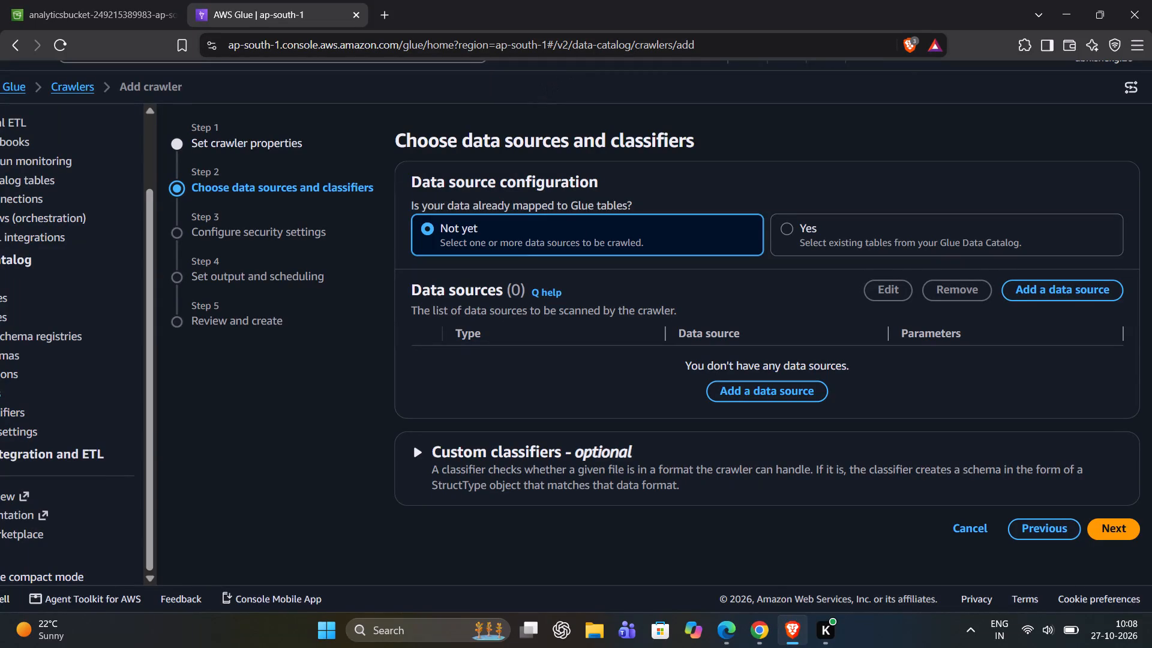
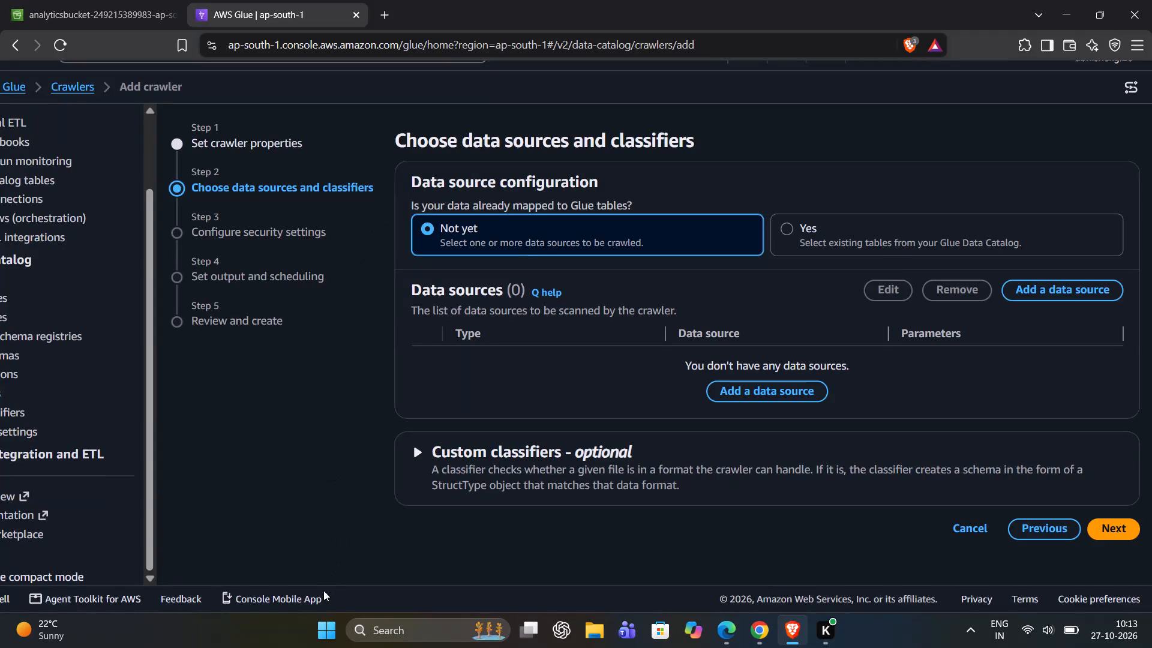
# Put the computer to sleep, leaving the crawler setup at the data source configuration.
pyautogui.click(320, 628)
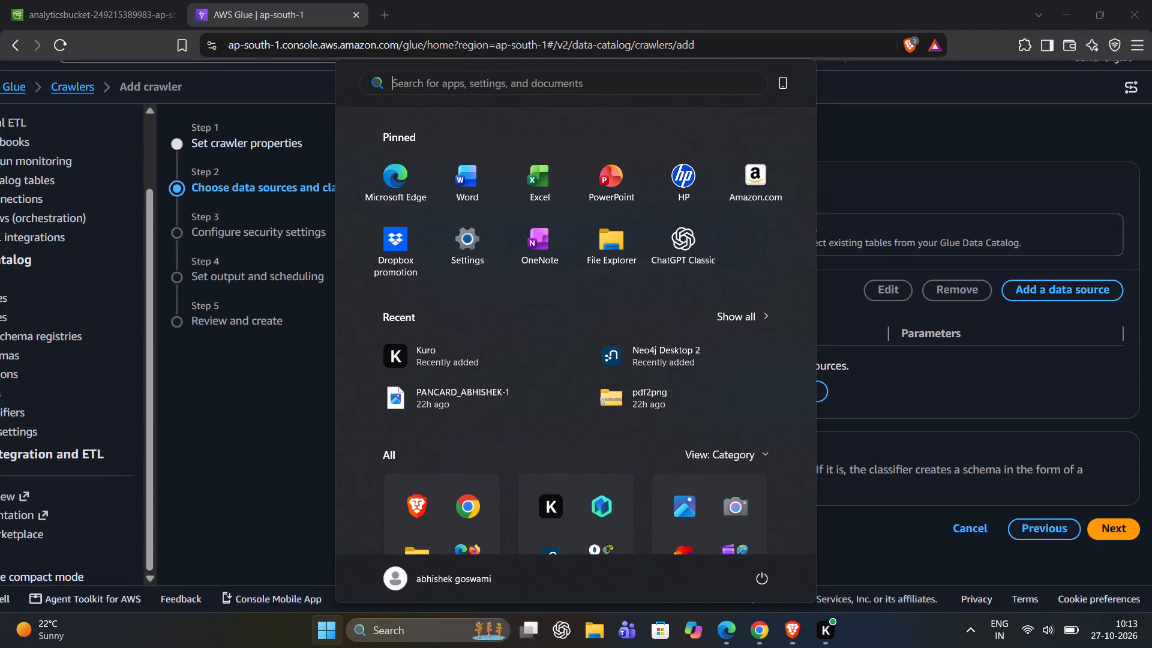
pyautogui.click(767, 573)
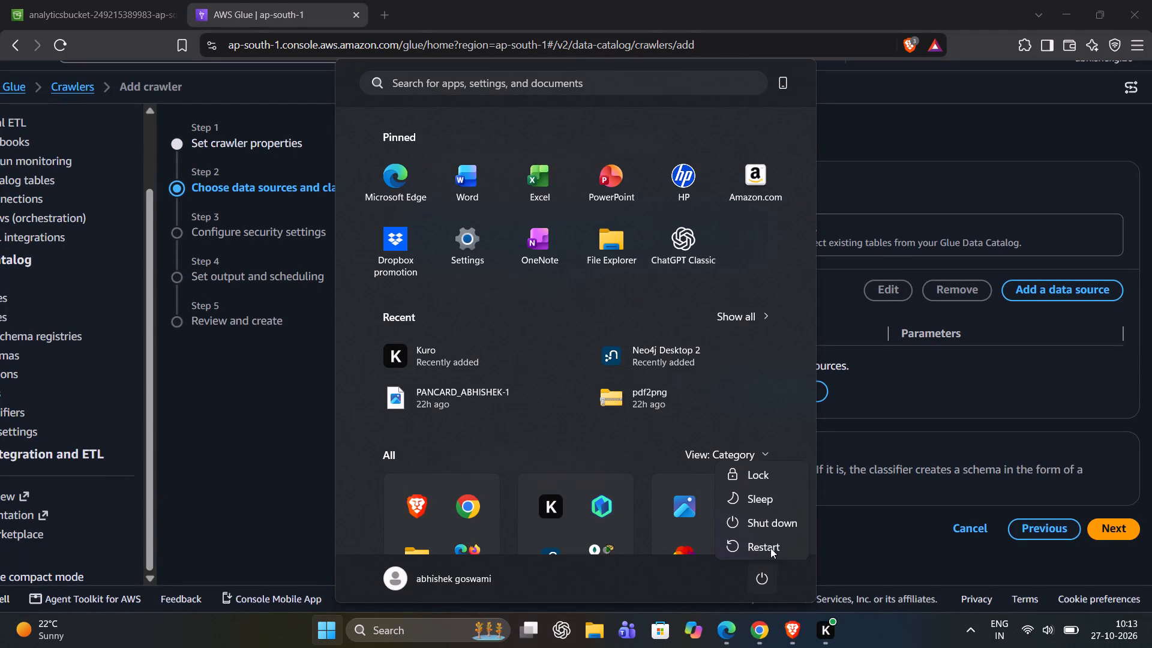
pyautogui.click(763, 494)
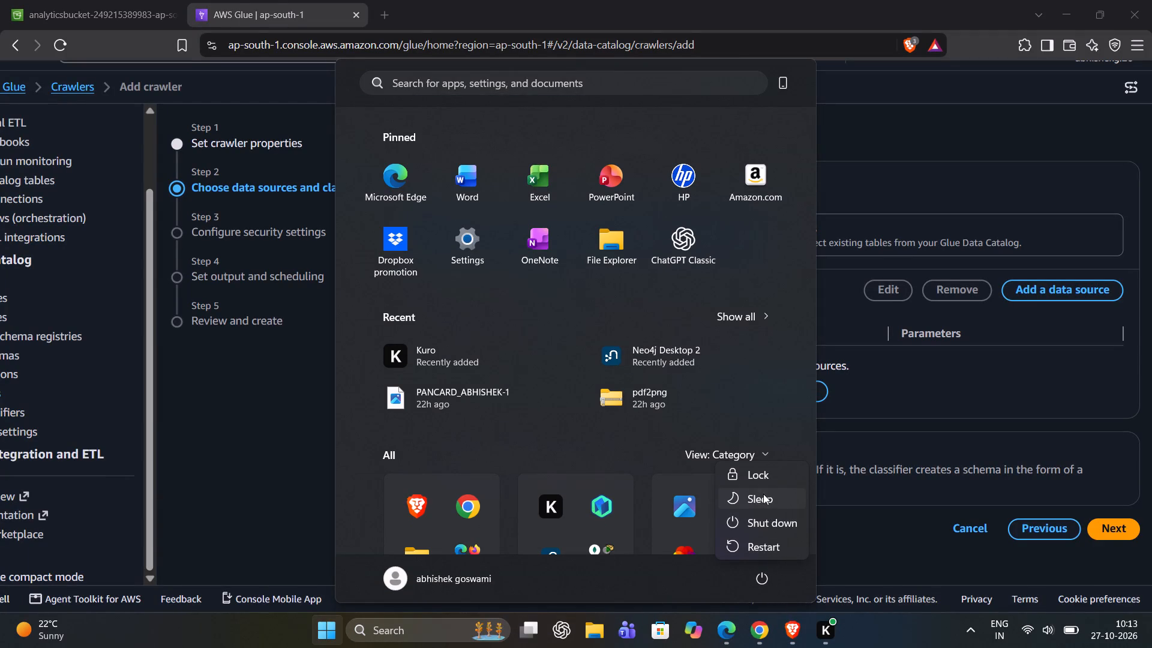
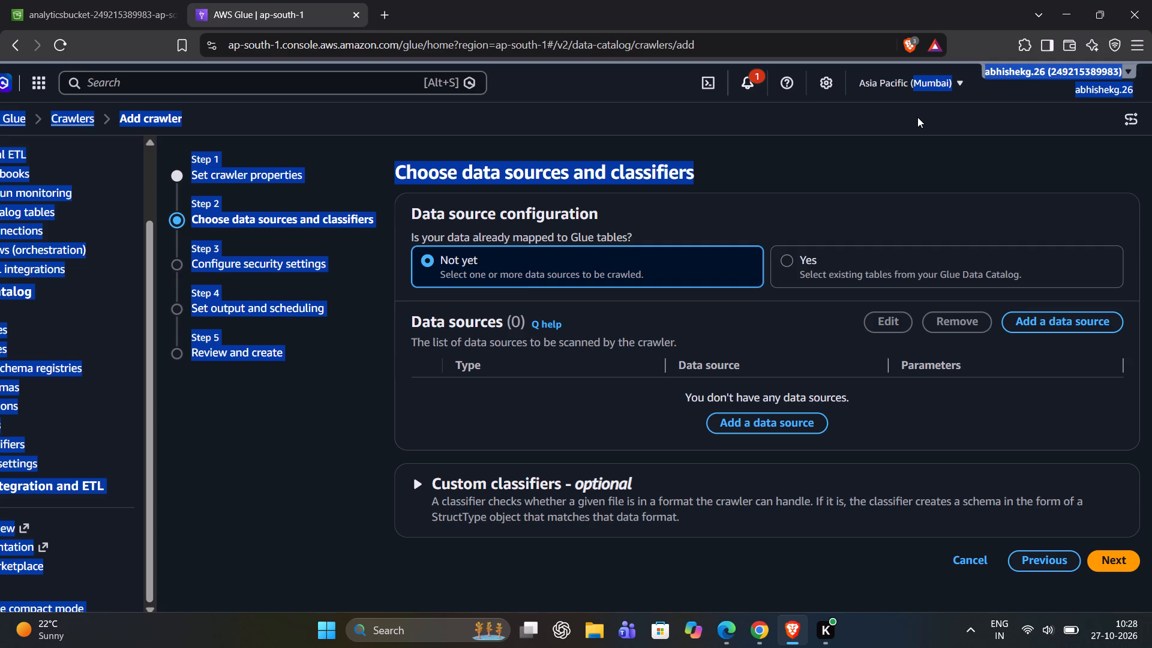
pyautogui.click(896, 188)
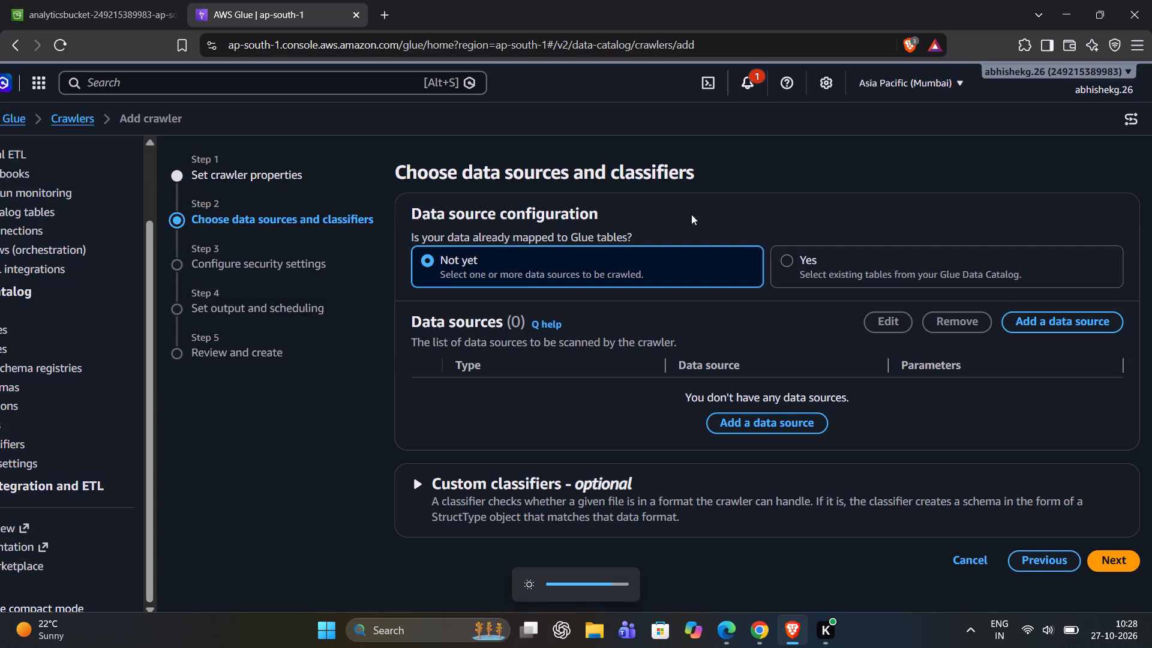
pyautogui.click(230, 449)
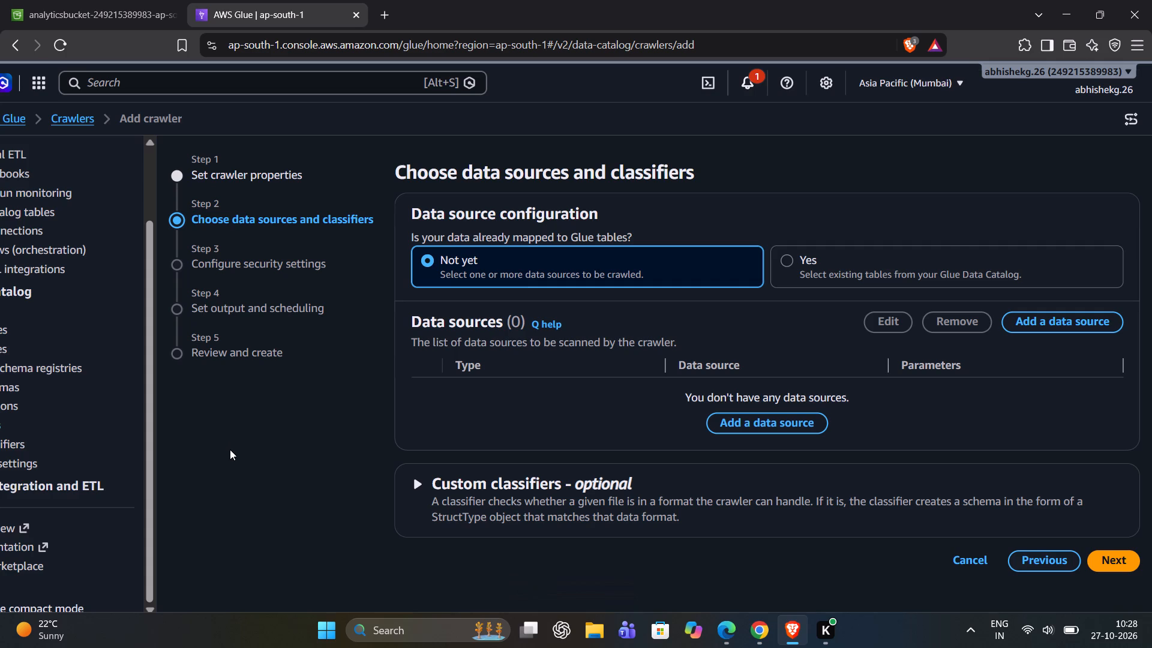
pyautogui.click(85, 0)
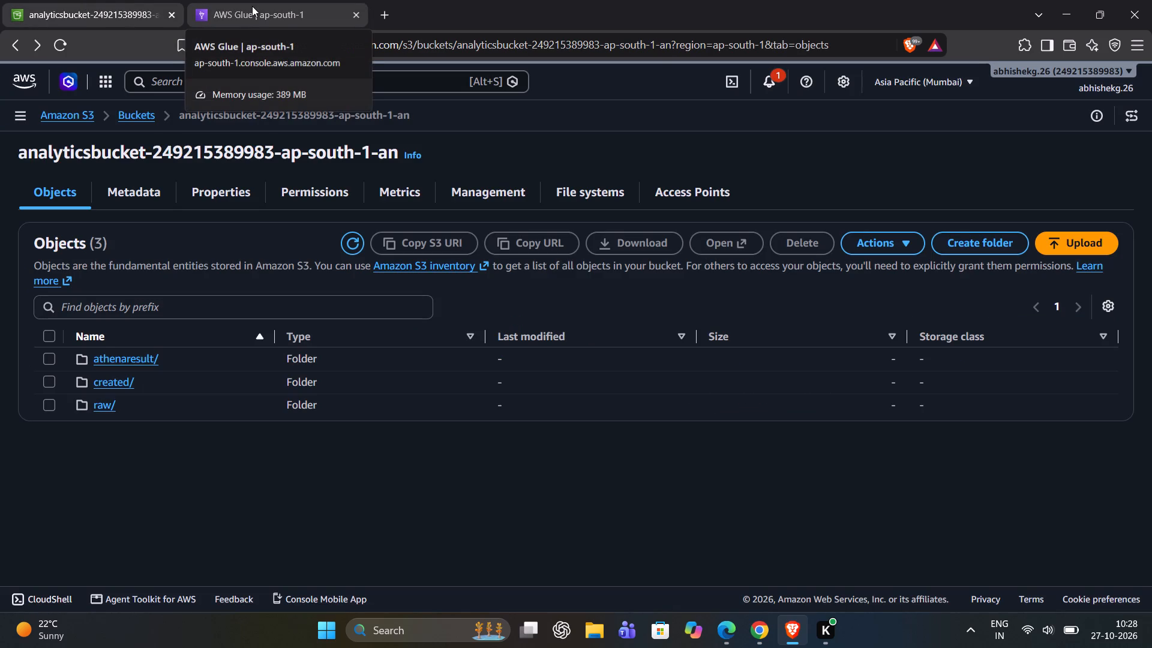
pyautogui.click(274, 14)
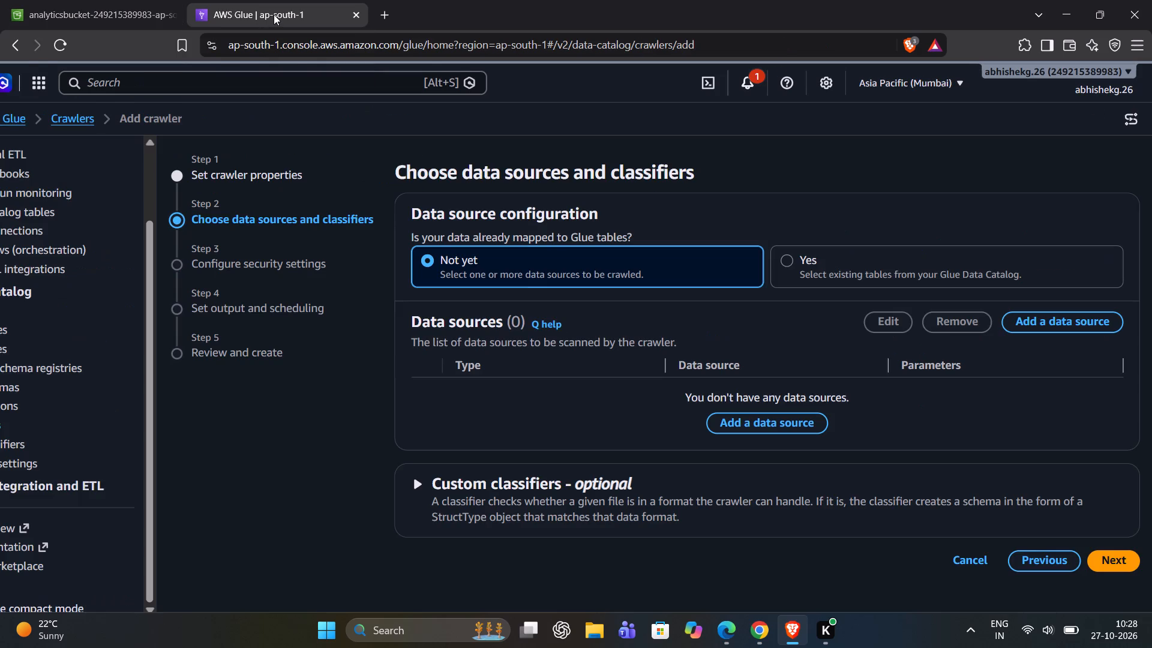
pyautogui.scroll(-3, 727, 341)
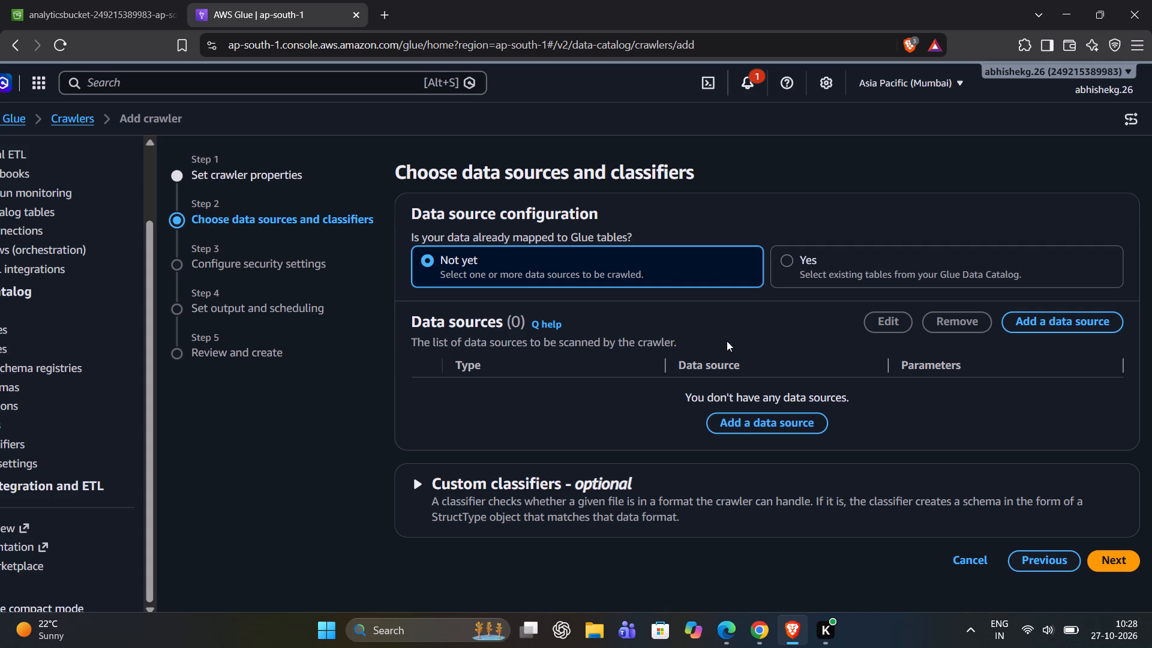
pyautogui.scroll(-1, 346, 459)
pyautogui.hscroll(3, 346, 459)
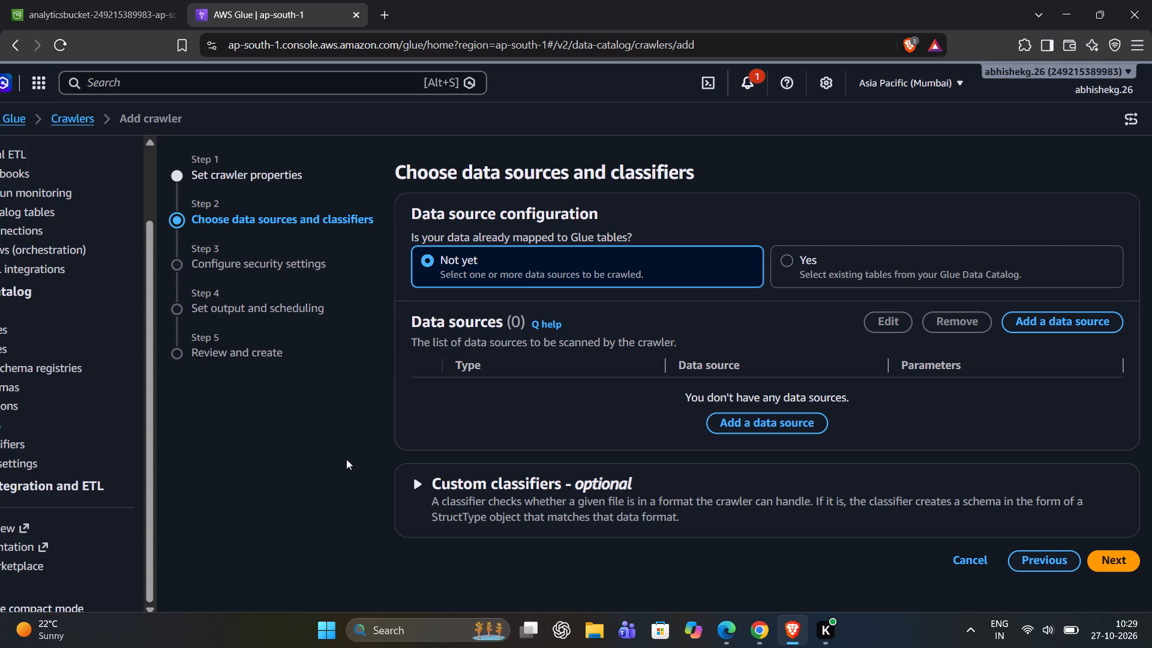
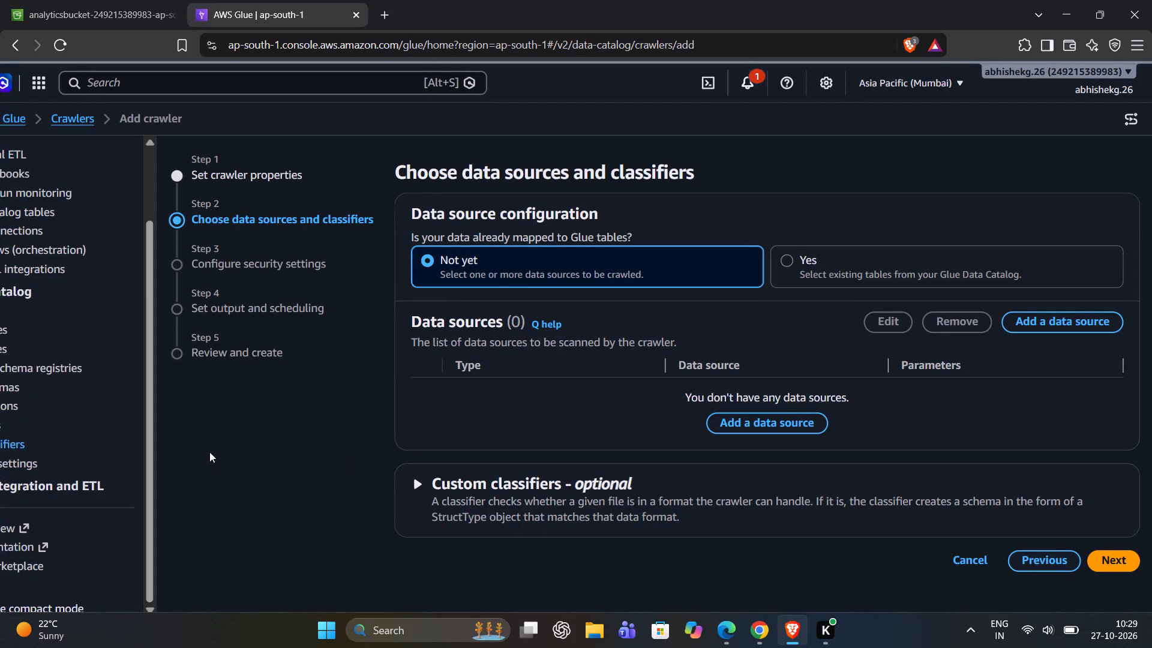
# Start adding an S3 data source in this account and set its path to the raw/sales_order/ folder of analyticsbucket.
pyautogui.hscroll(1, 209, 452)
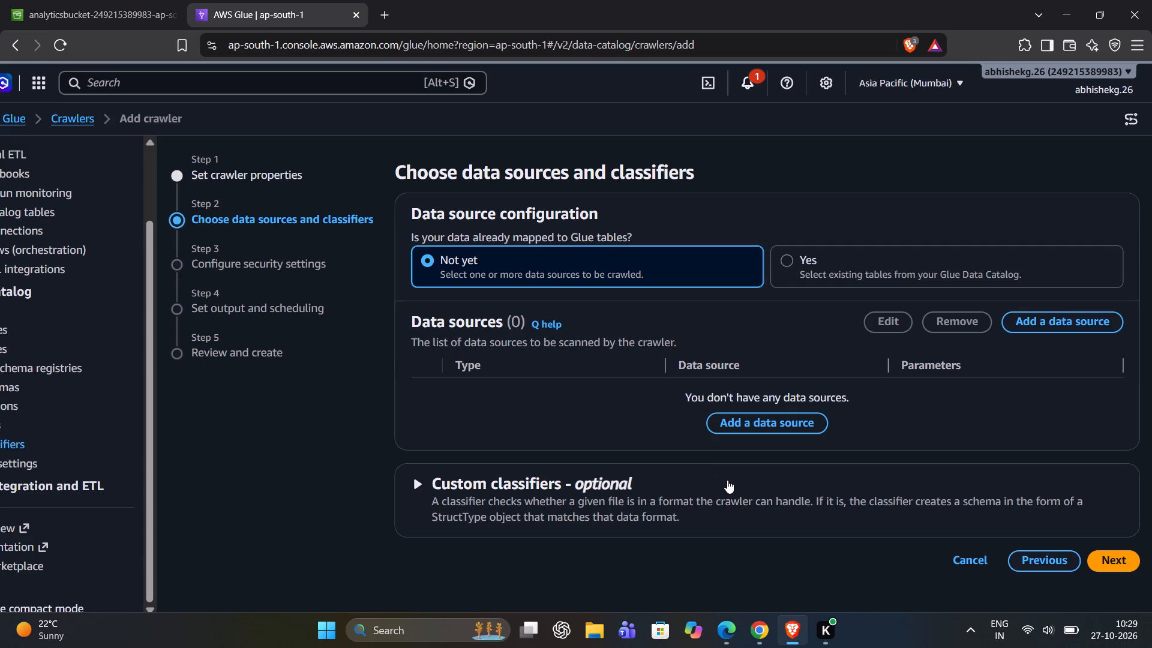
pyautogui.click(792, 412)
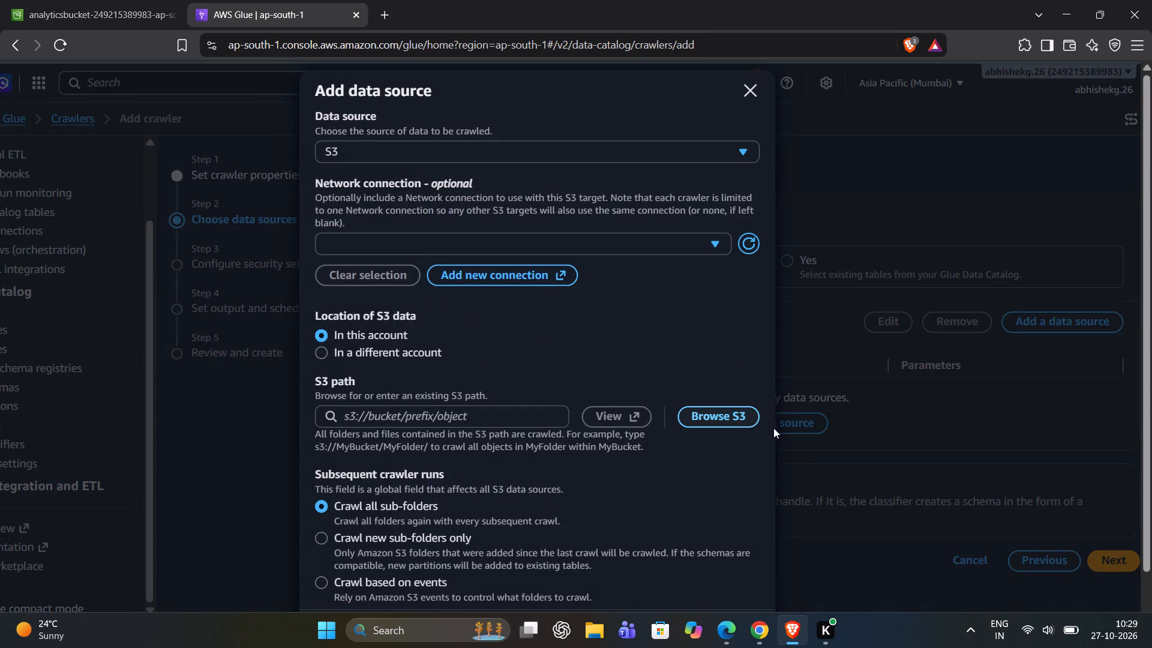
pyautogui.click(715, 418)
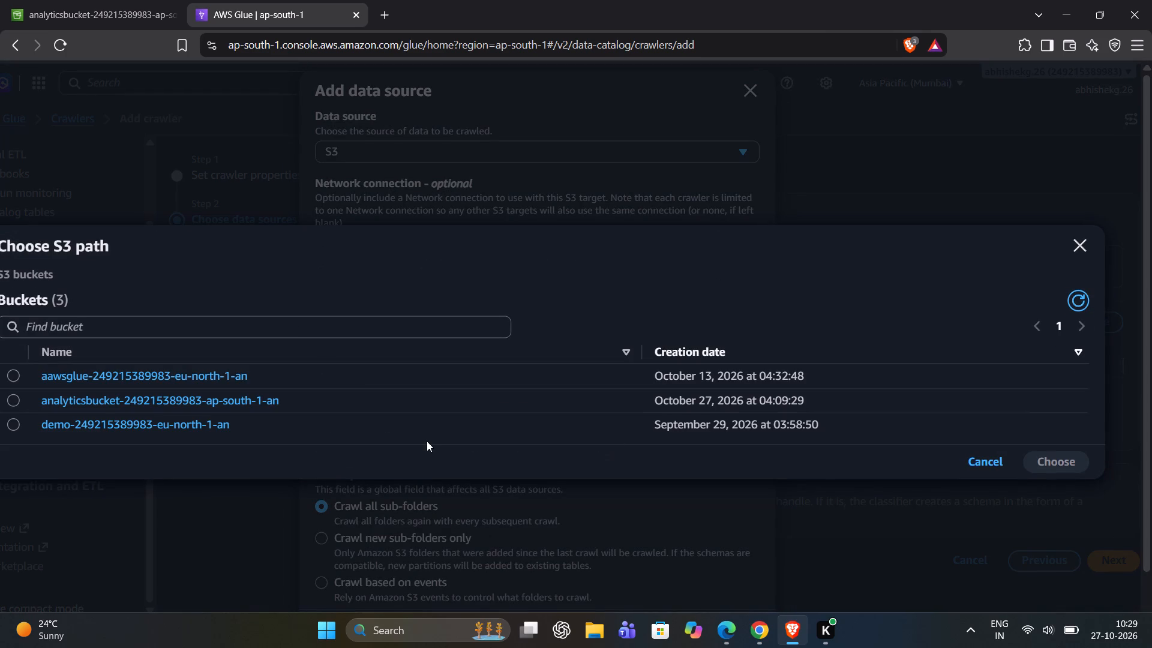
pyautogui.hscroll(1, 427, 441)
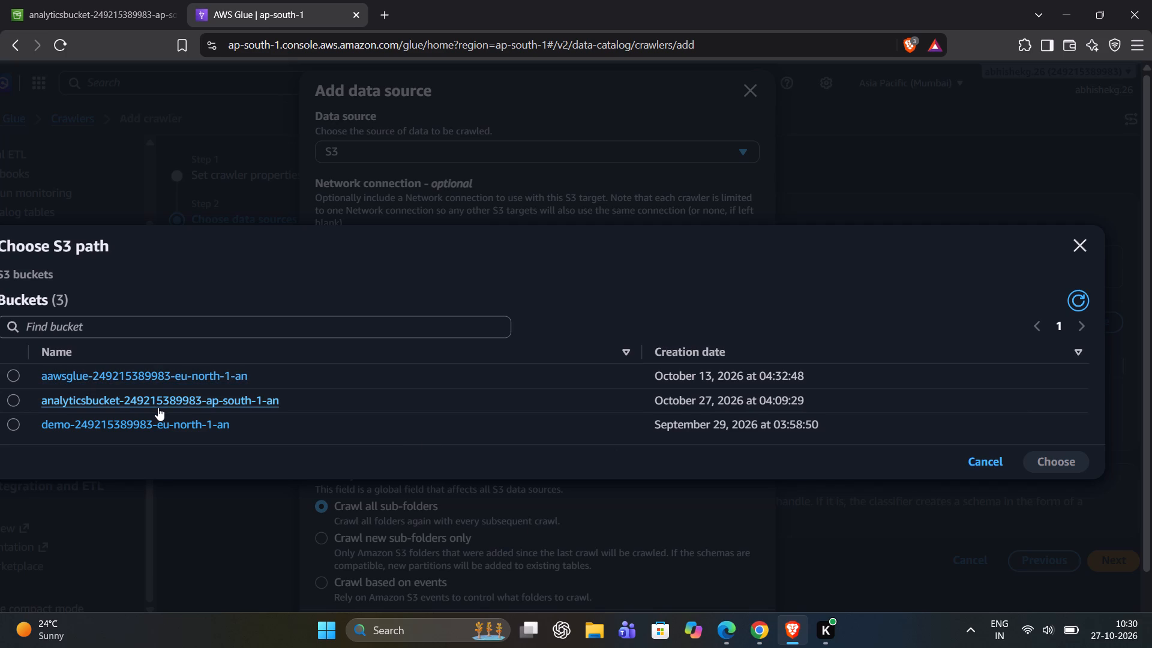
pyautogui.click(110, 403)
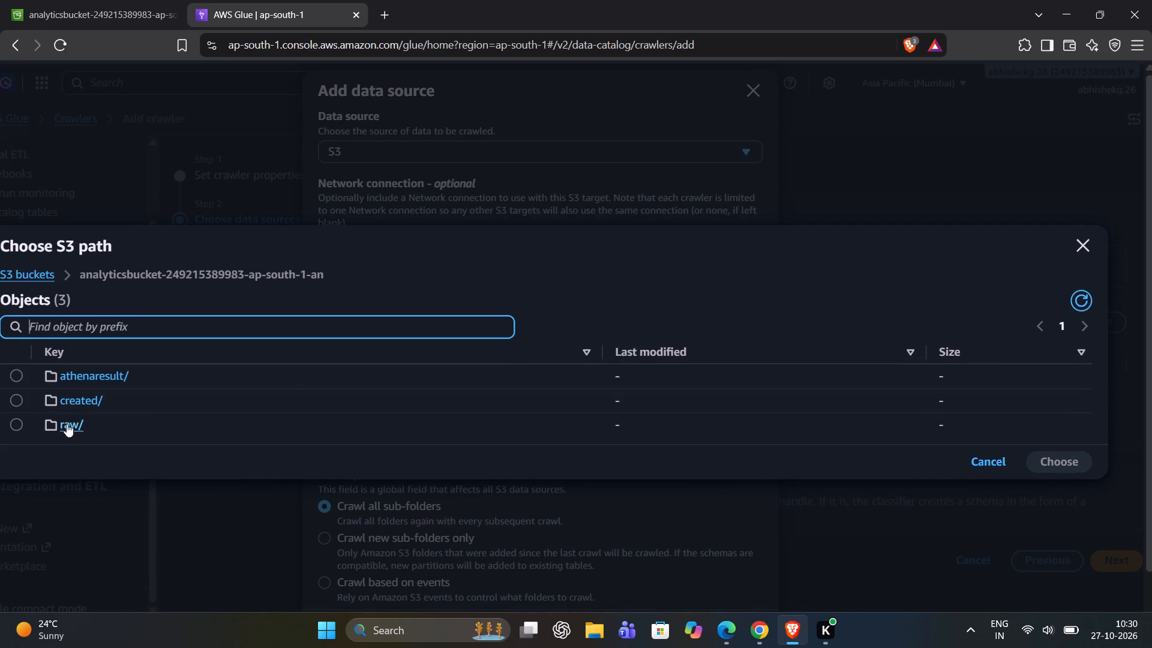
pyautogui.click(68, 422)
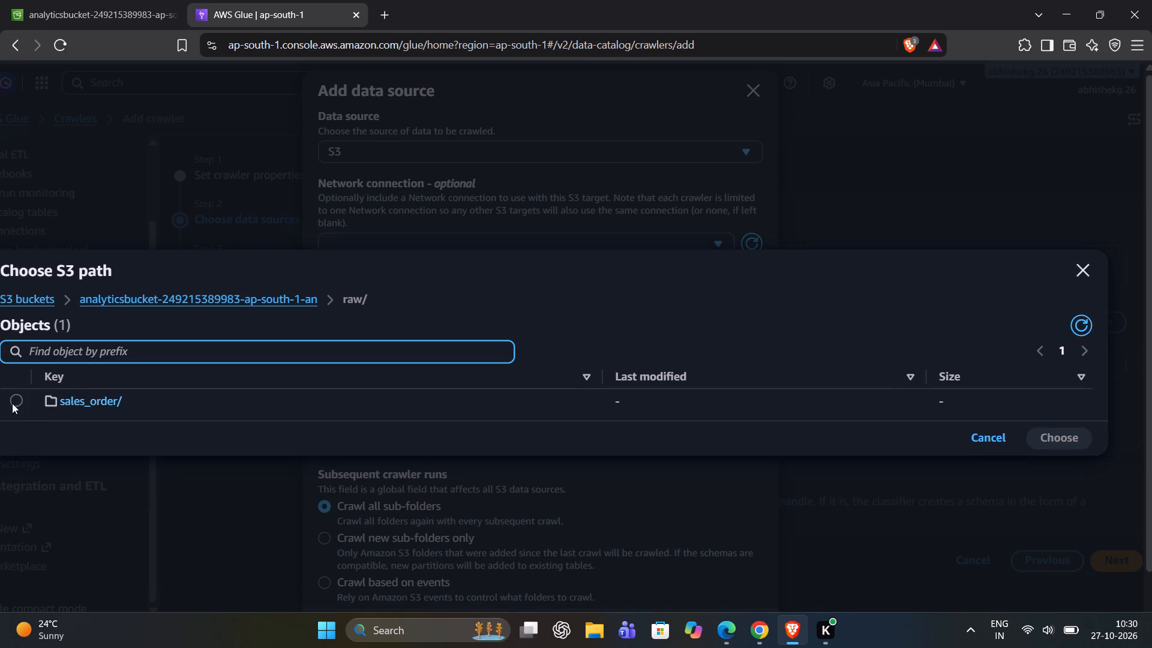
pyautogui.click(13, 395)
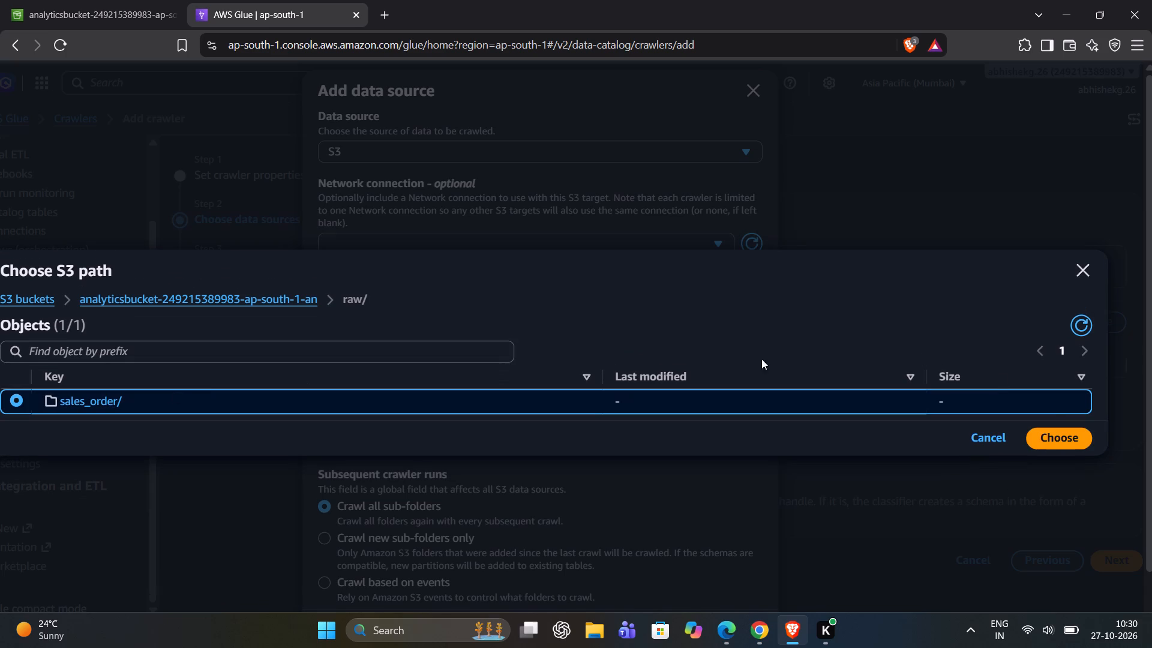
pyautogui.click(1054, 436)
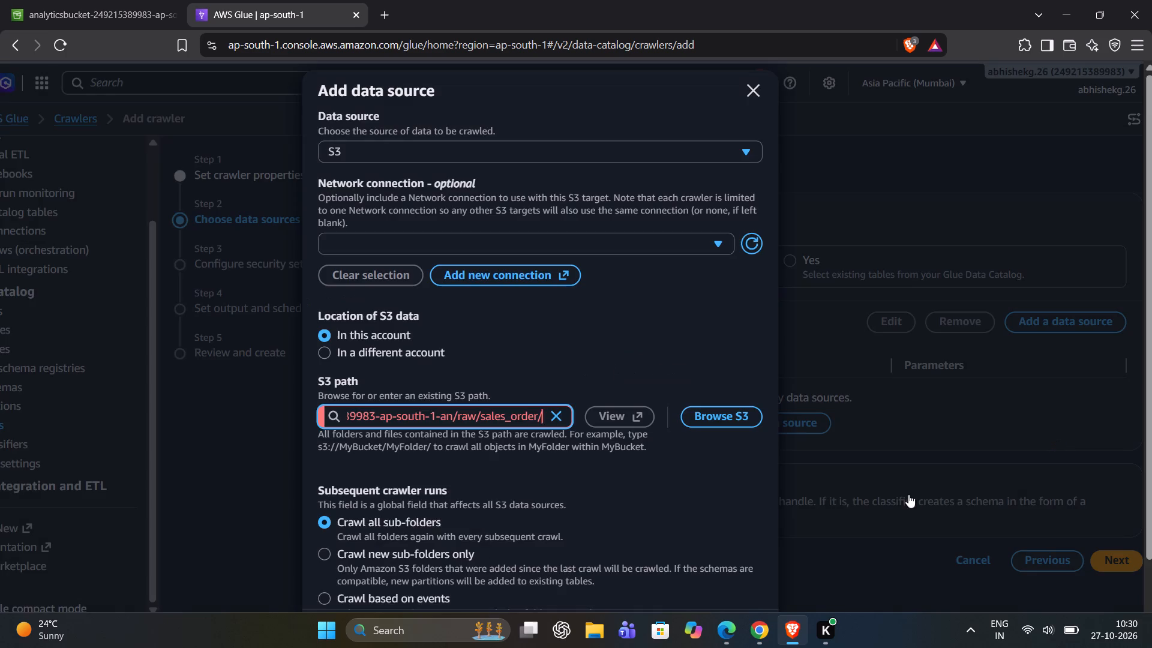
# Add the configured S3 data source to the crawler, keeping the option to crawl all sub-folders.
pyautogui.scroll(-1, 766, 508)
pyautogui.hscroll(-1, 766, 508)
pyautogui.scroll(-5, 699, 511)
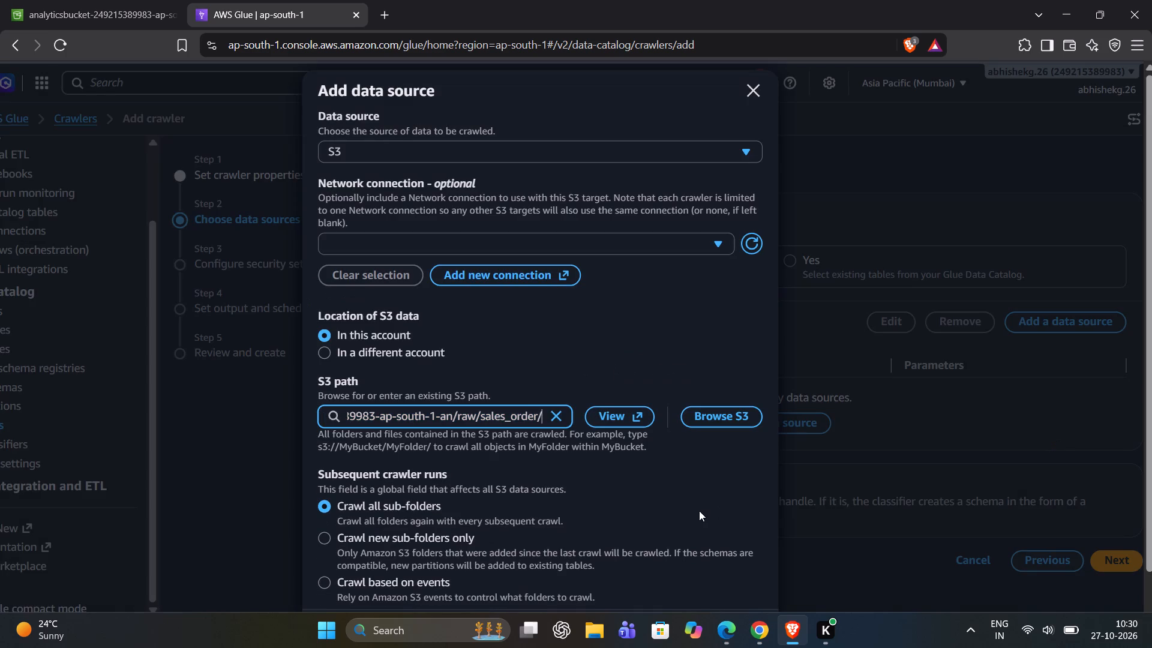
pyautogui.scroll(-1, 699, 511)
pyautogui.scroll(-2, 644, 574)
pyautogui.hotkey('ctrl', '-')
pyautogui.hotkey('ctrl', '-')
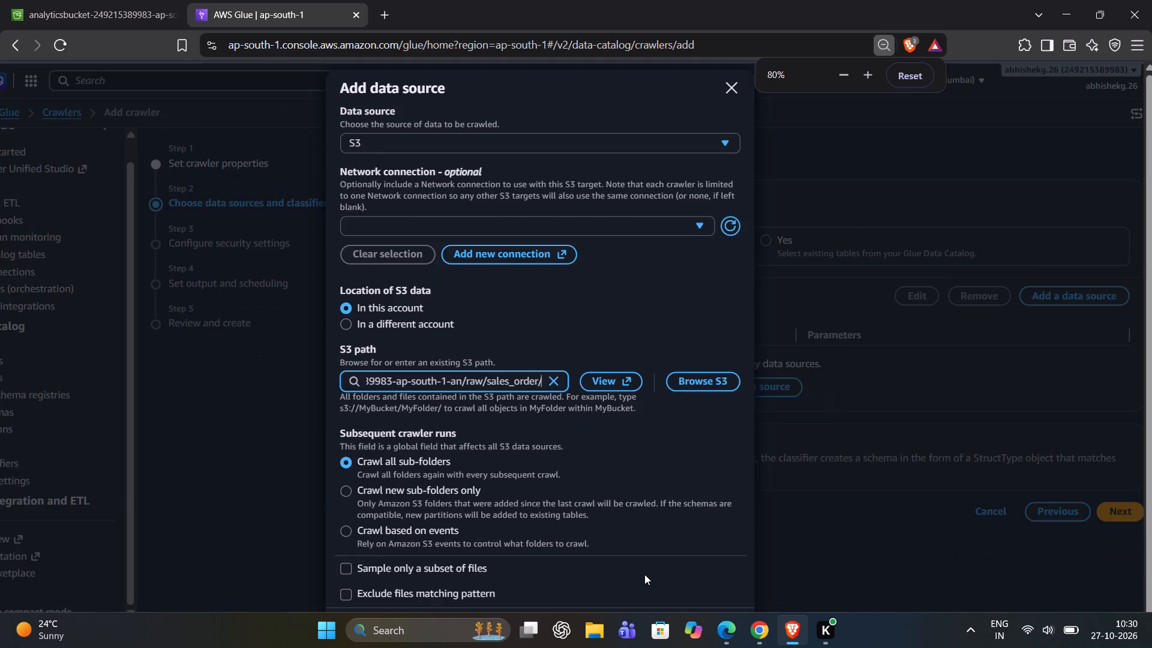
pyautogui.hotkey('ctrl', '-')
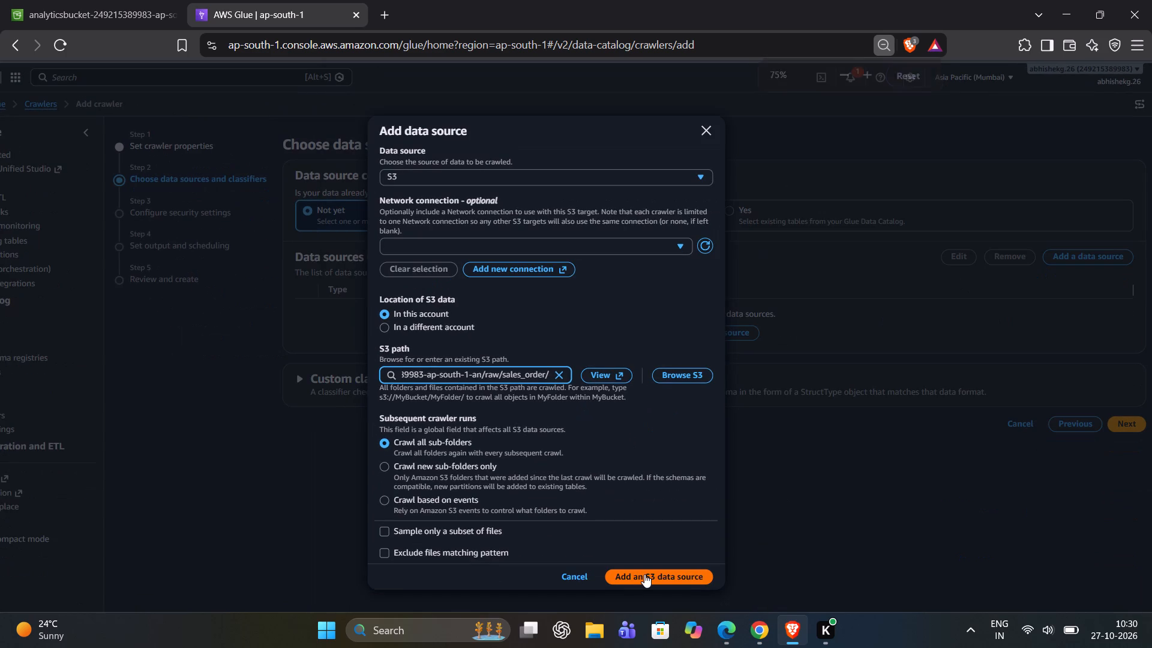
pyautogui.click(644, 574)
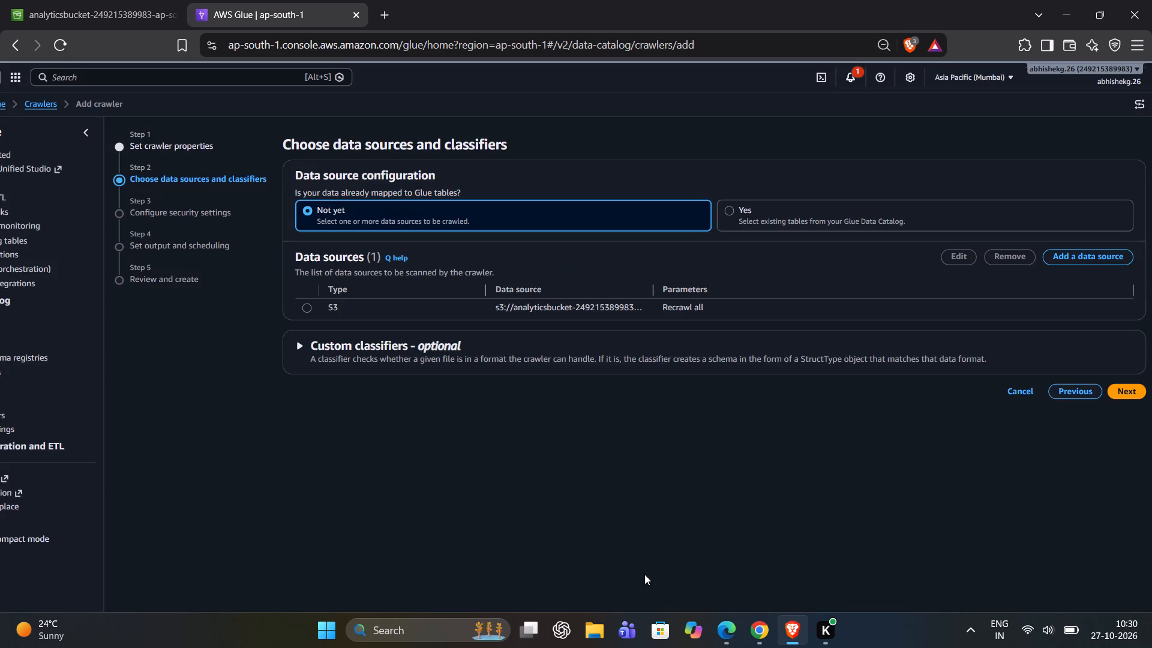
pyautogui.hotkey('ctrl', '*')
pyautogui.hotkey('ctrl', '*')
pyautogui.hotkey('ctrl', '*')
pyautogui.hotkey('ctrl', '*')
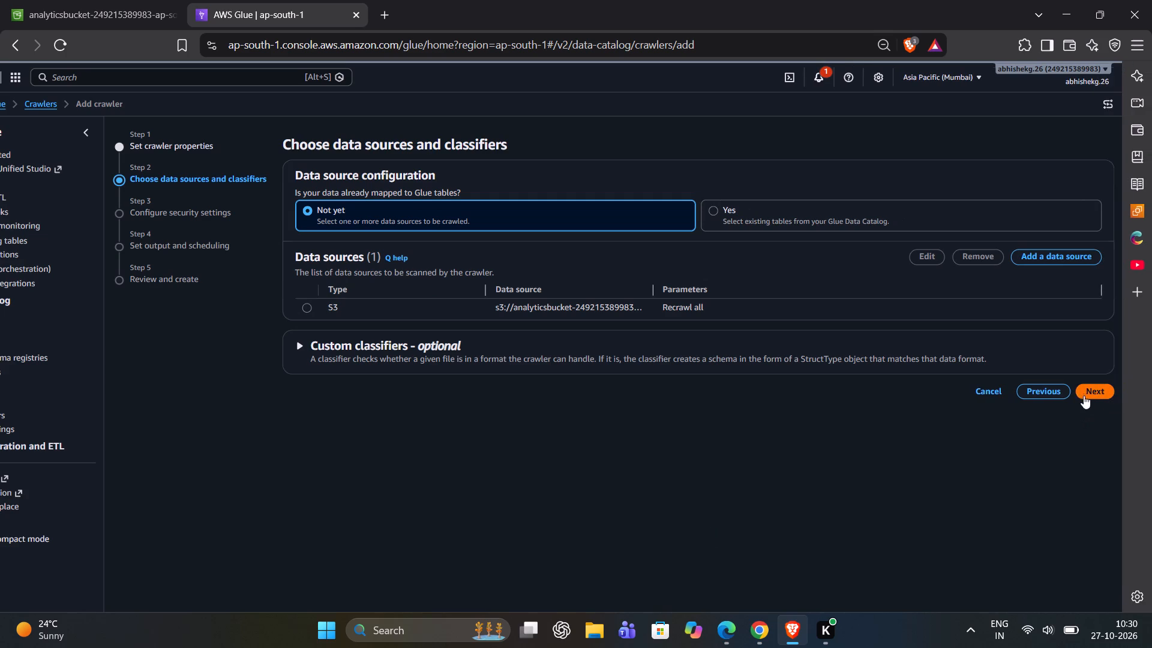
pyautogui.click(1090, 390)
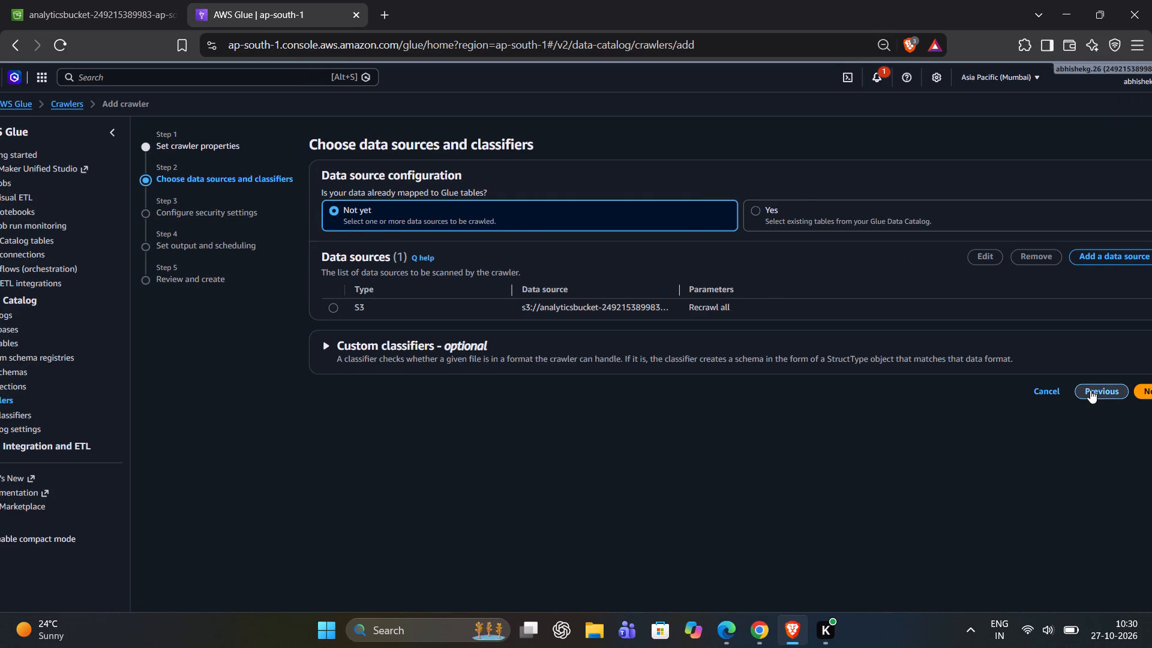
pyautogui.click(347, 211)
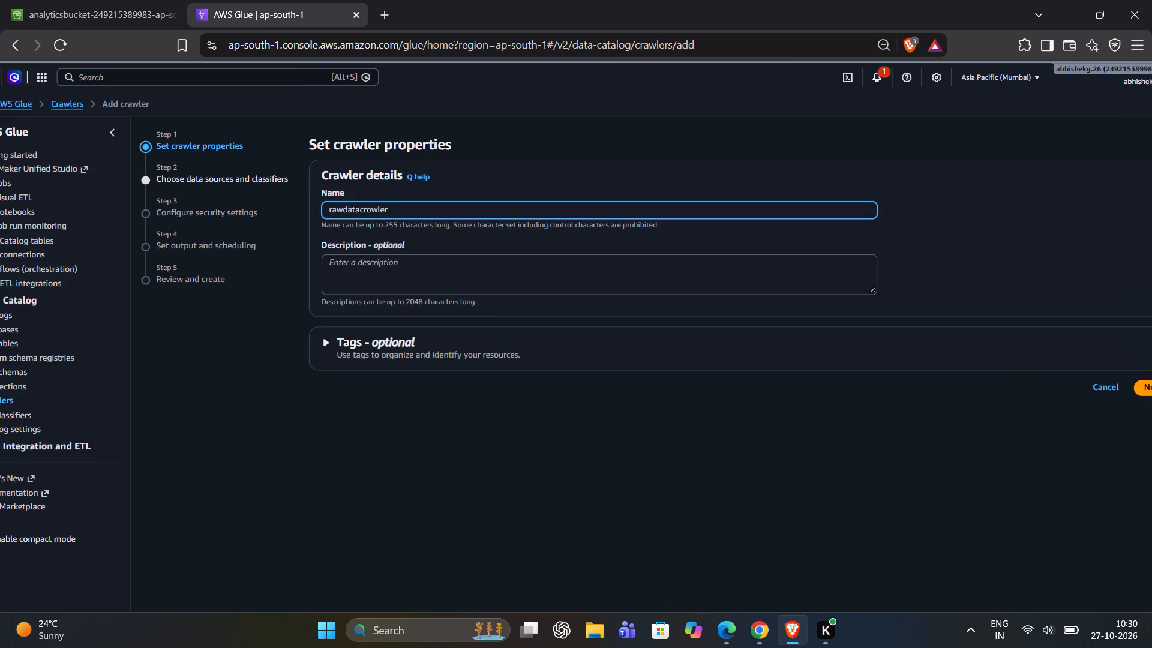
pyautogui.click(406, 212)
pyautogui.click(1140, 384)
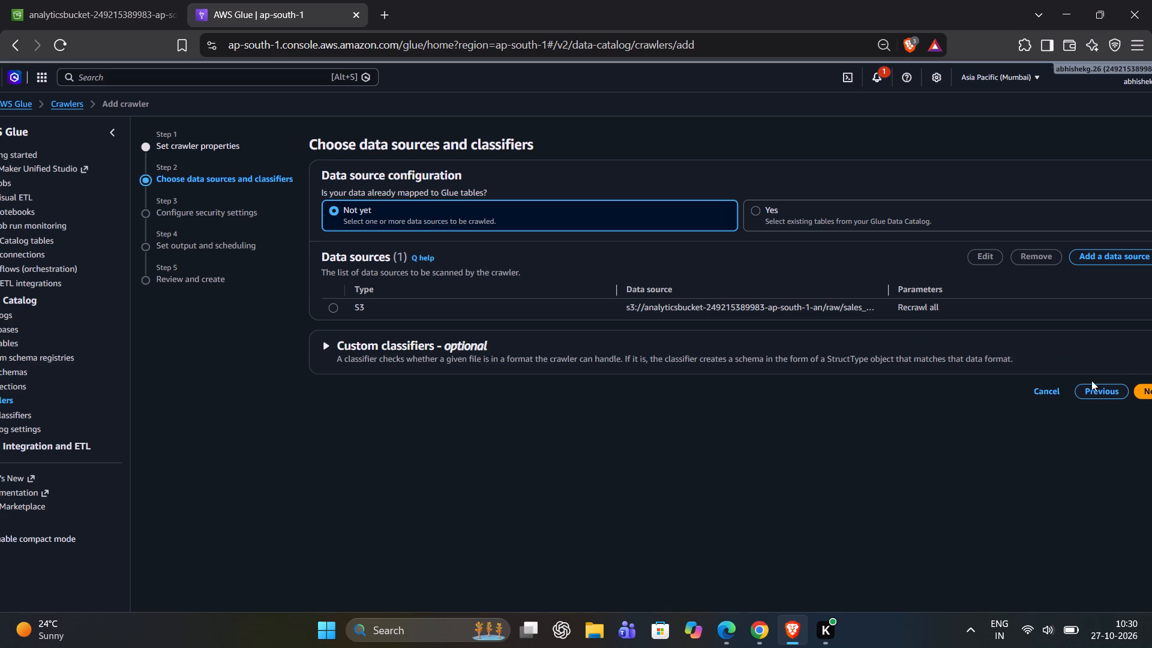
# Proceed to the crawler's security settings and name the default IAM role AWSGlueServiceRole-anlaytics.
pyautogui.click(1146, 386)
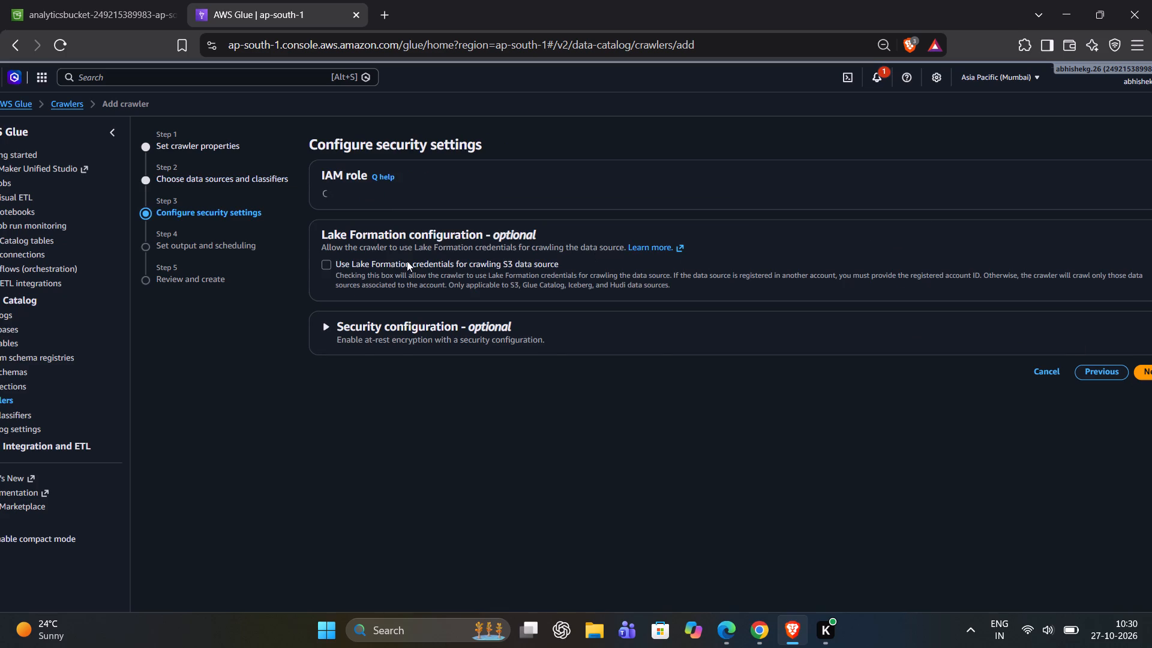
pyautogui.click(449, 283)
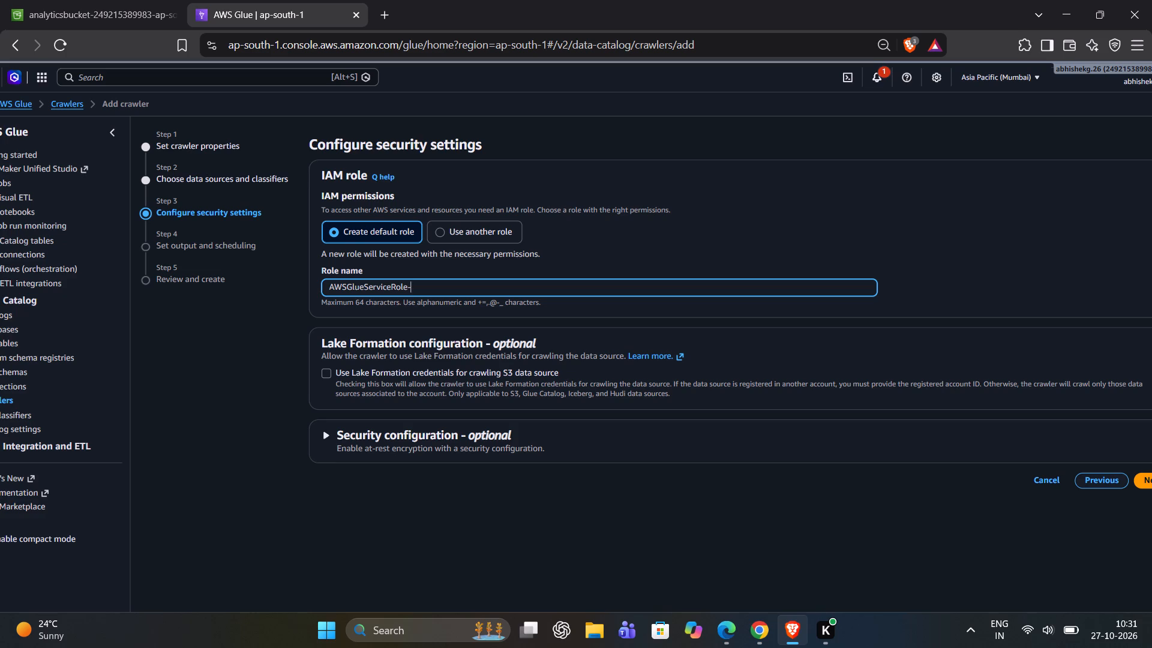
pyautogui.write('an')
pyautogui.rightClick(191, 82)
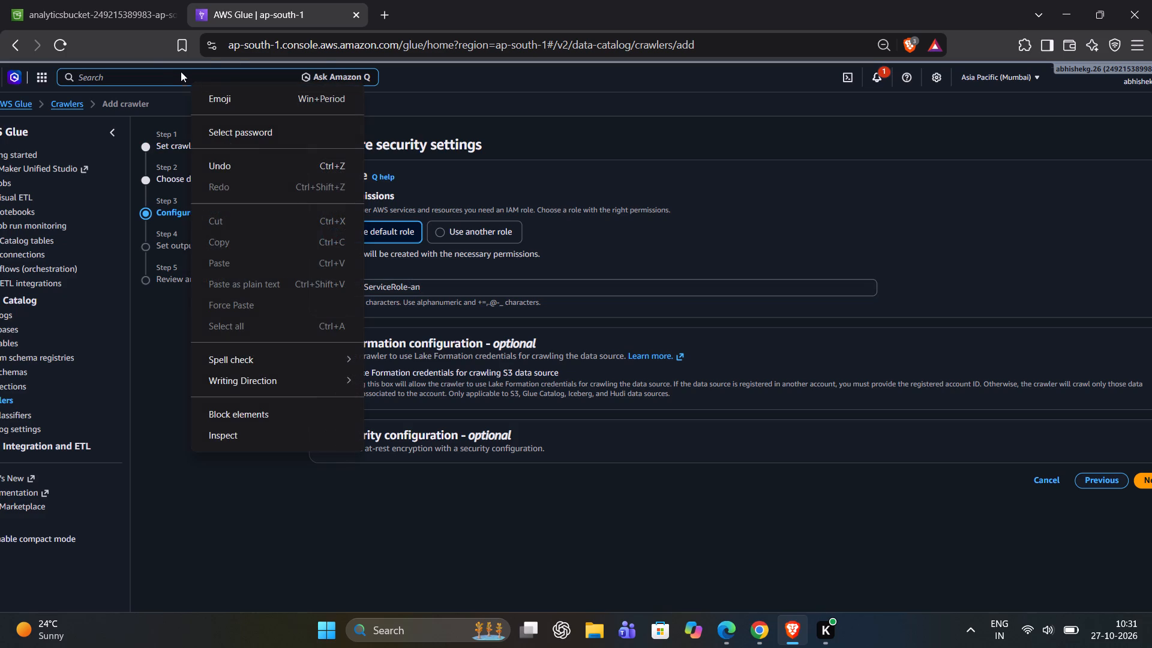
pyautogui.click(175, 70)
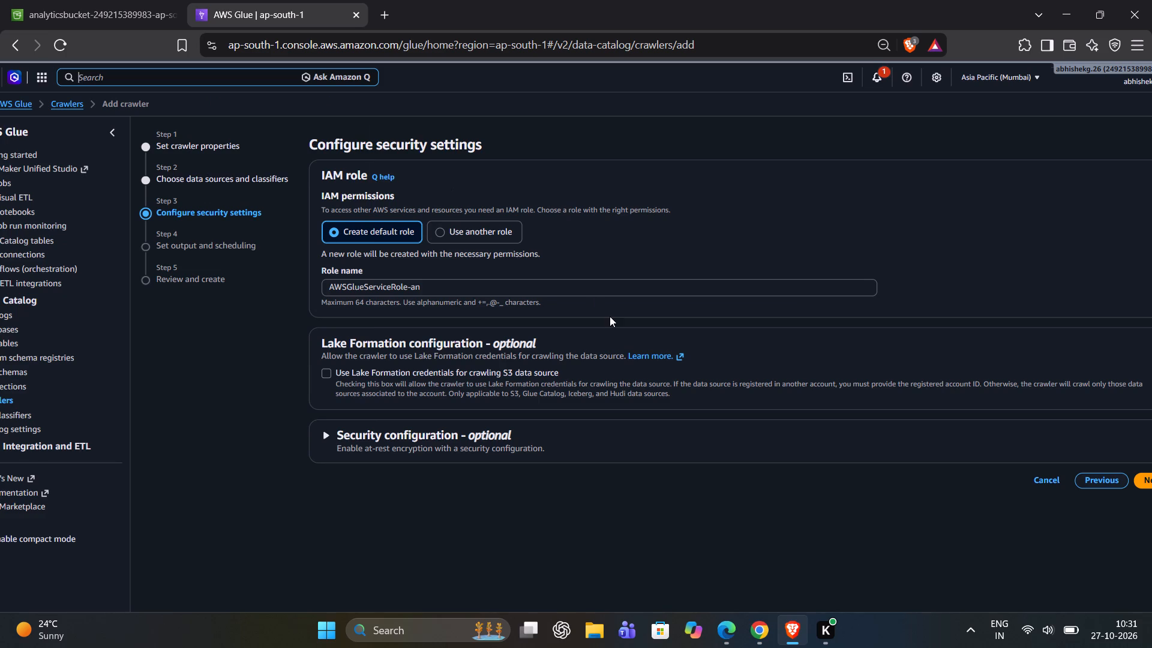
pyautogui.click(553, 277)
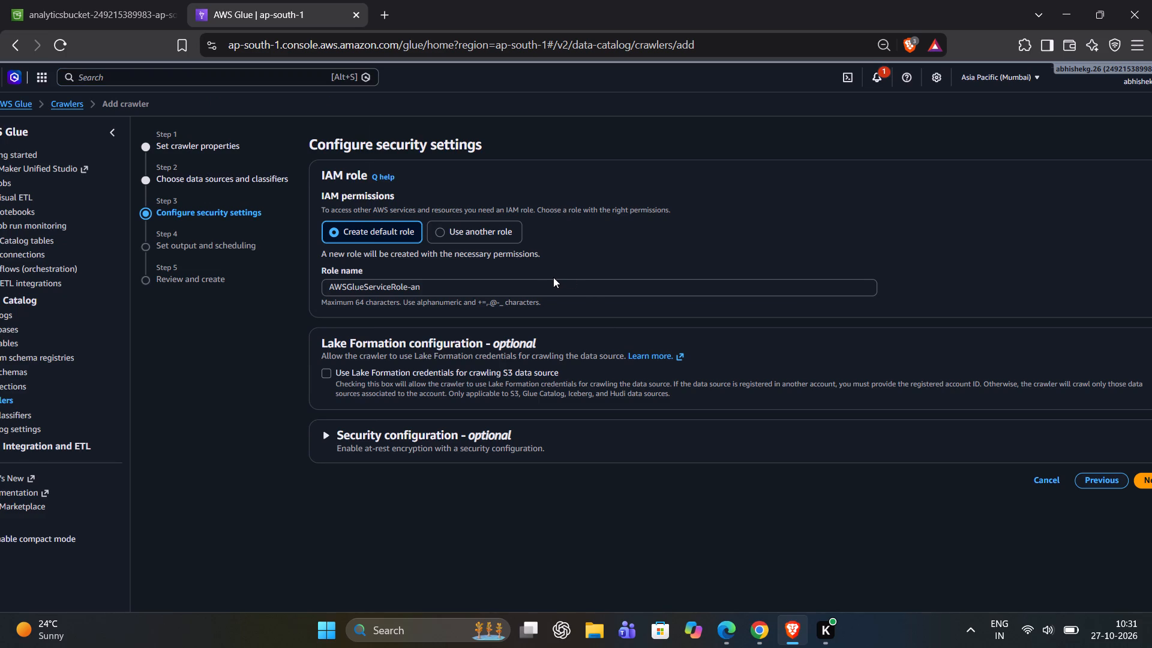
pyautogui.click(525, 280)
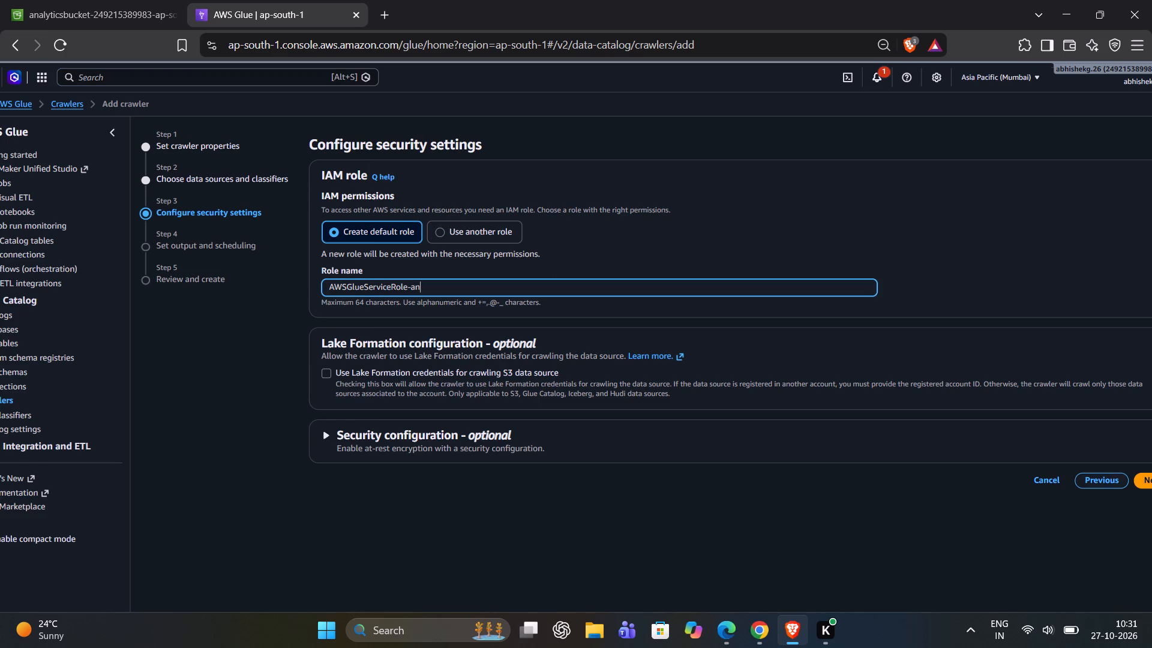
pyautogui.write('la')
pyautogui.write('ytics')
pyautogui.hscroll(-2, 855, 320)
pyautogui.moveTo(978, 449); pyautogui.dragTo(660, 483)
pyautogui.click(871, 483)
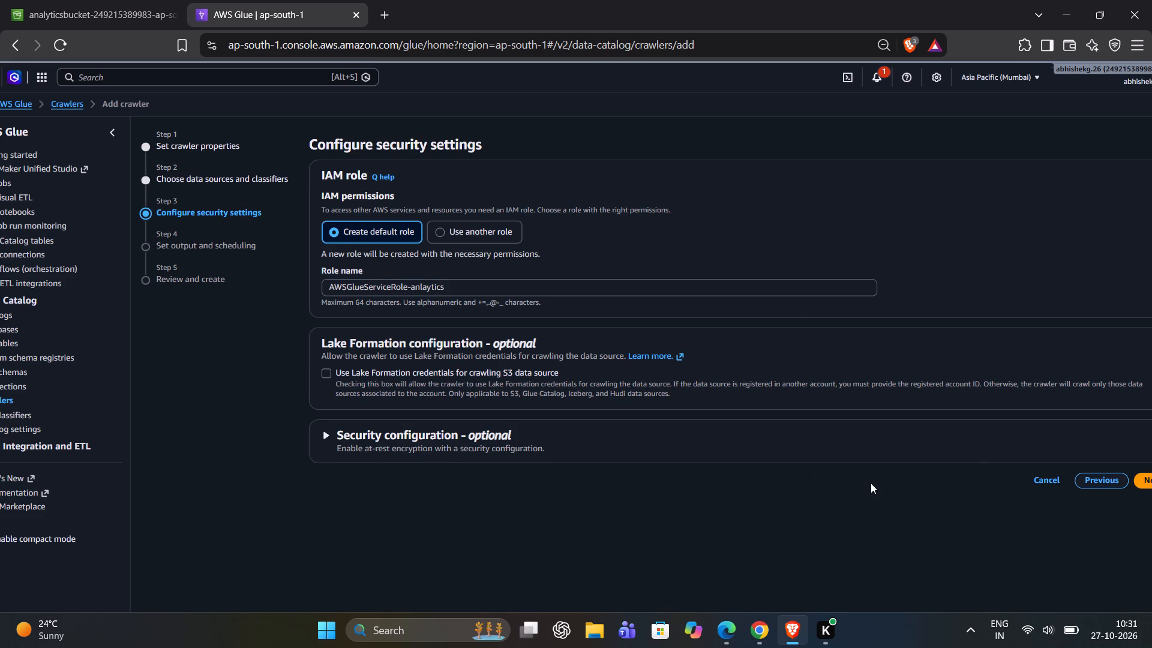
pyautogui.hscroll(-3, 871, 483)
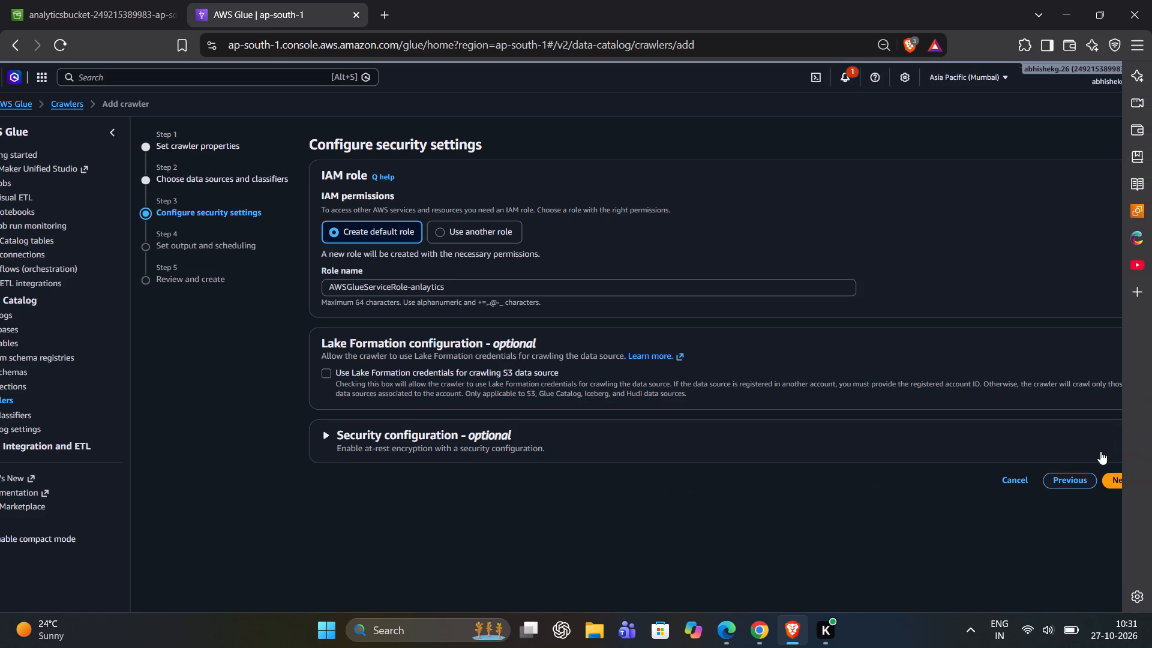
pyautogui.click(1118, 481)
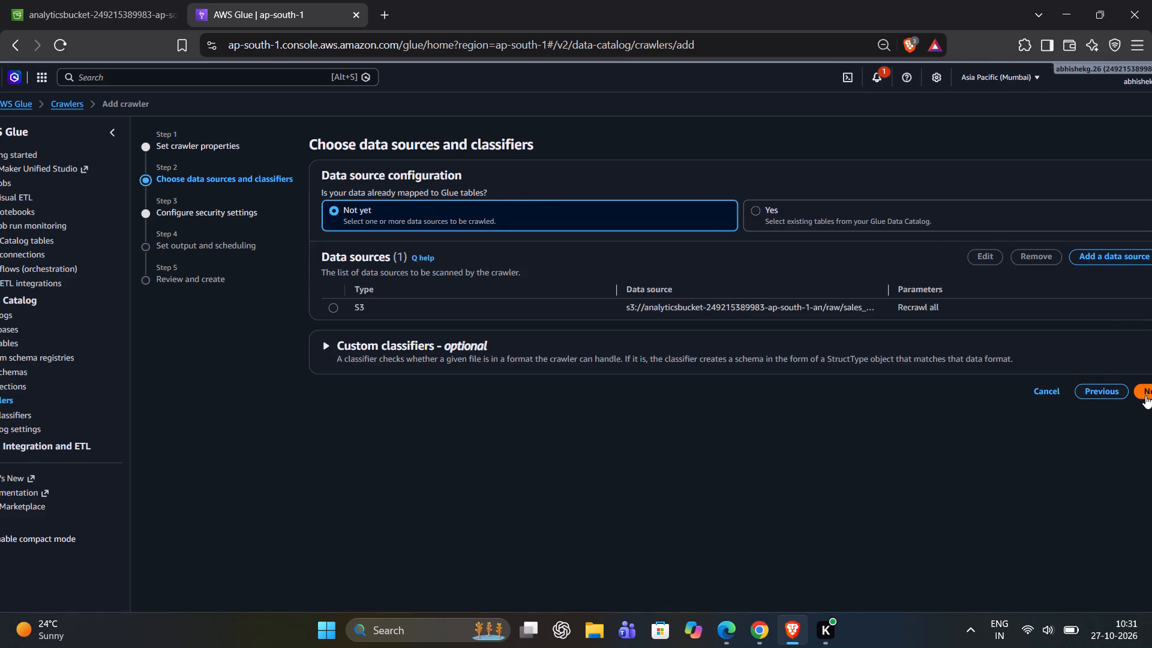
pyautogui.click(1145, 395)
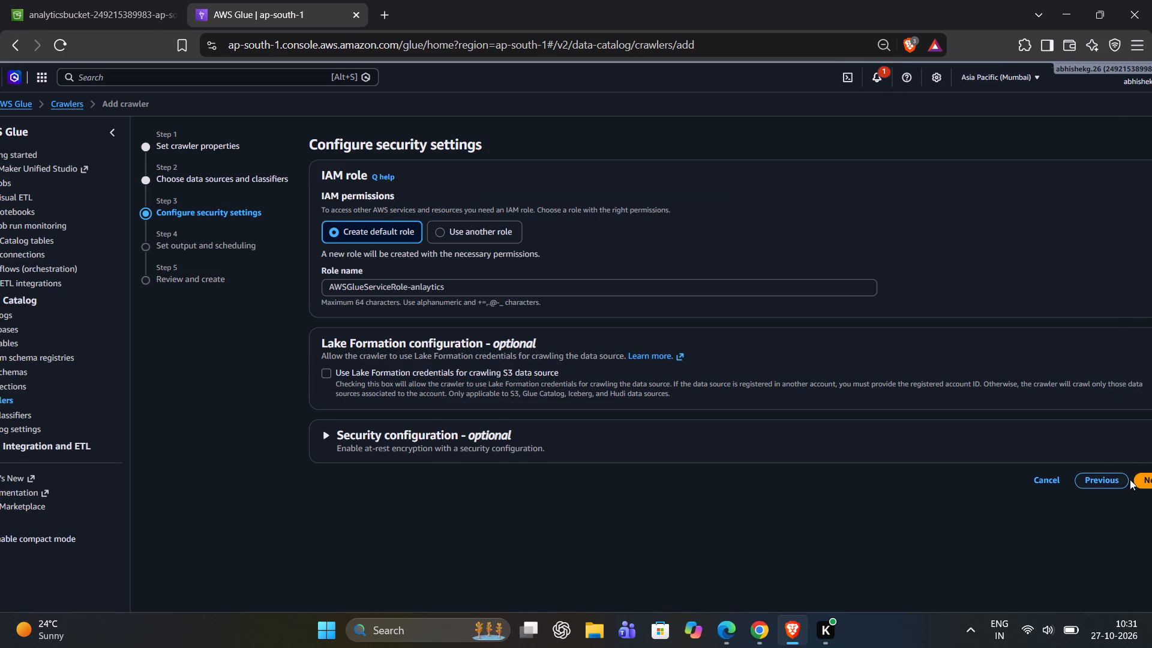
# Proceed to output and scheduling, set the crawler's target database to retail_db, keep the on-demand schedule, and continue to the review.
pyautogui.click(1141, 478)
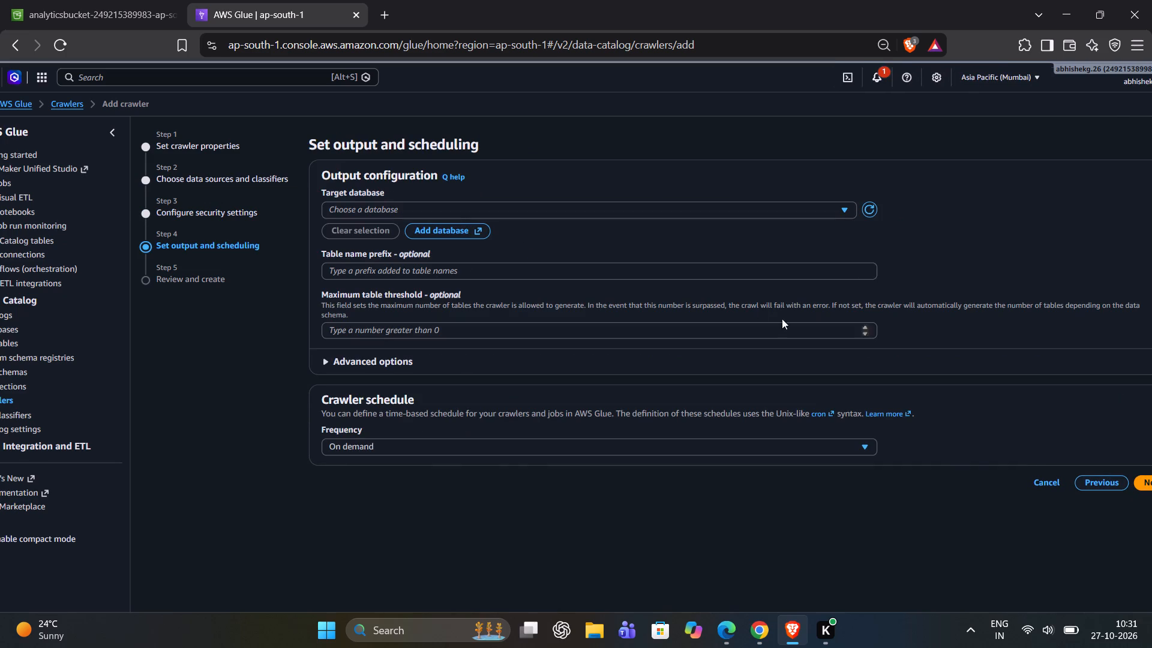
pyautogui.click(424, 205)
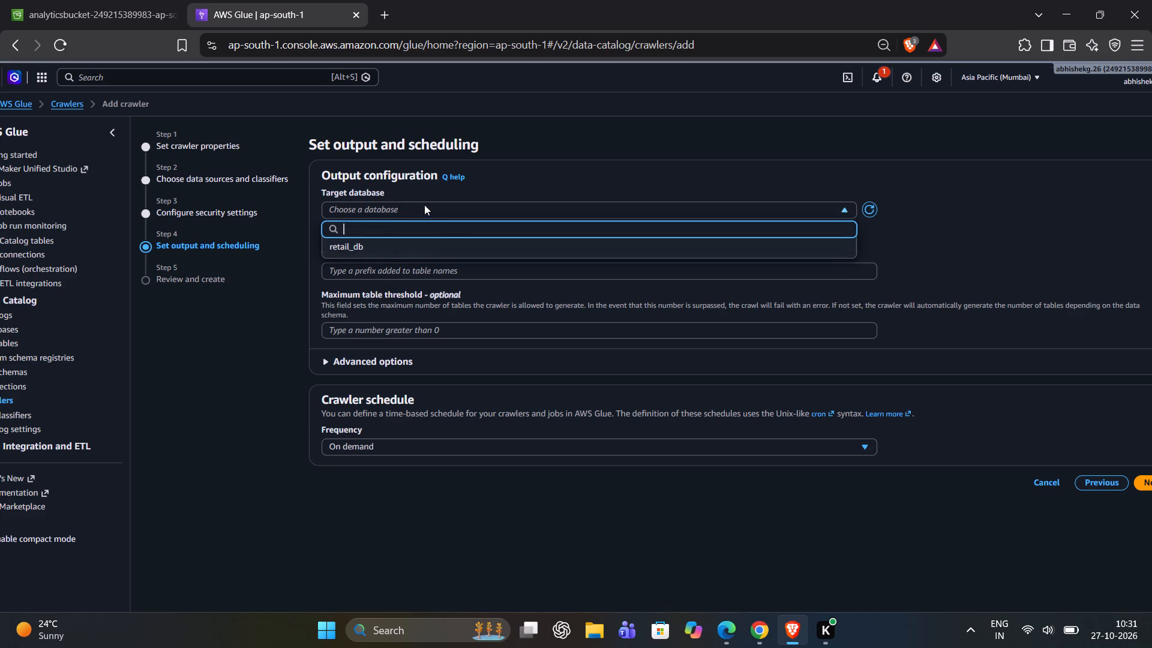
pyautogui.click(400, 240)
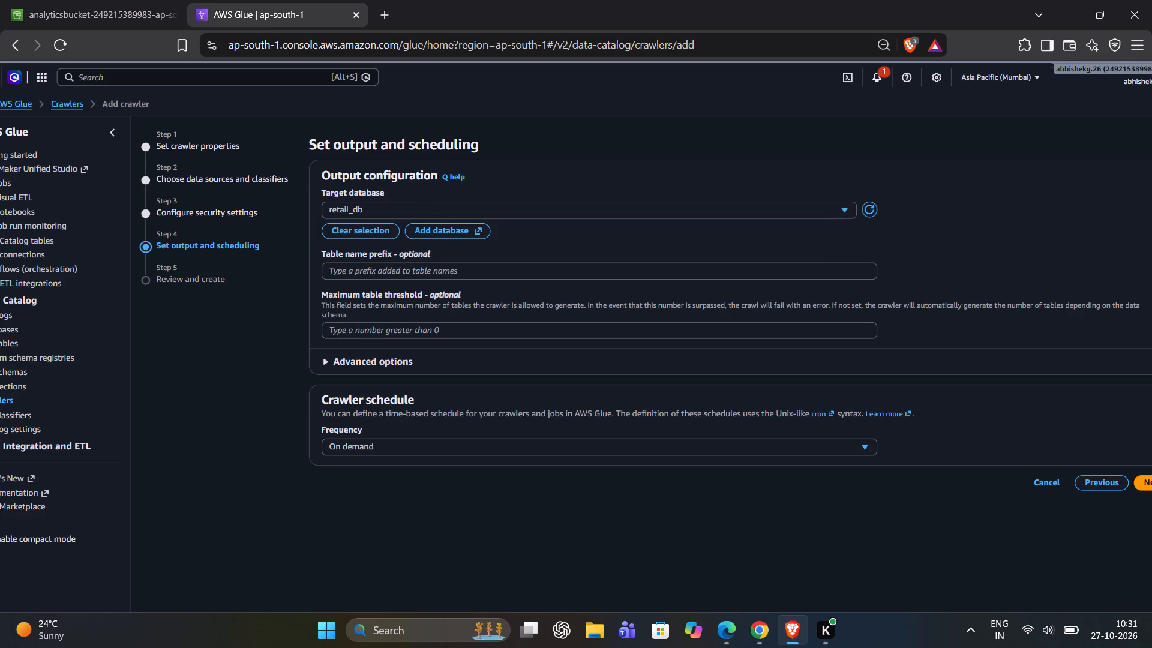
pyautogui.click(1146, 482)
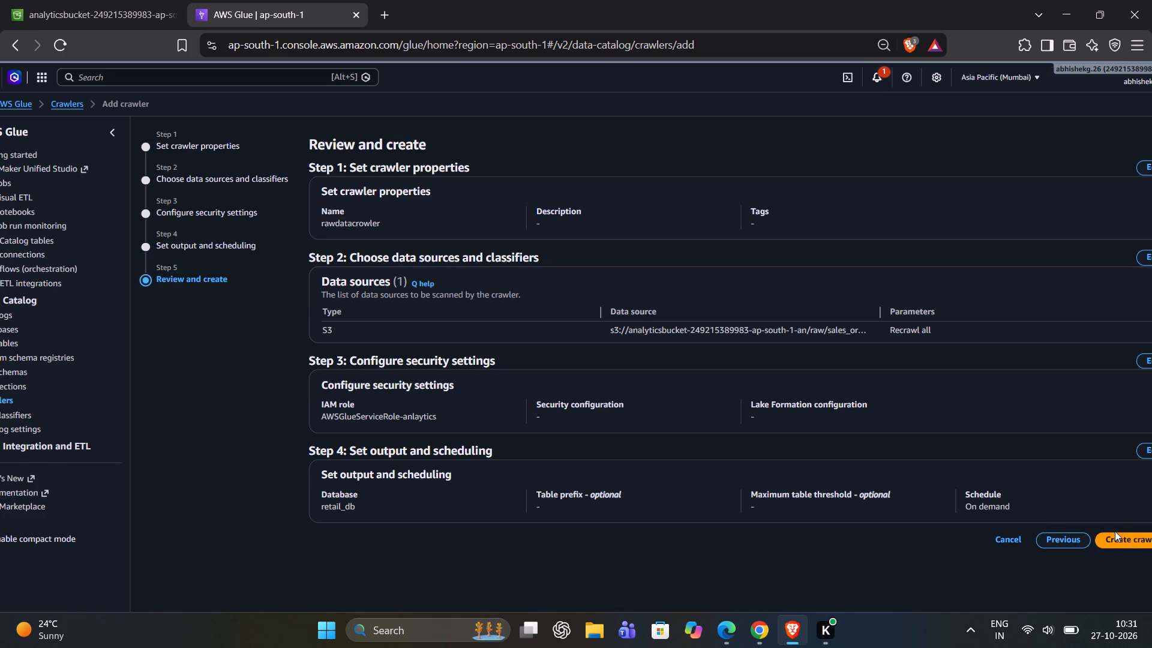
# Submit the reviewed configuration to create the rawdatacrowler crawler.
pyautogui.moveTo(1115, 530); pyautogui.dragTo(1117, 541)
pyautogui.click(1117, 541)
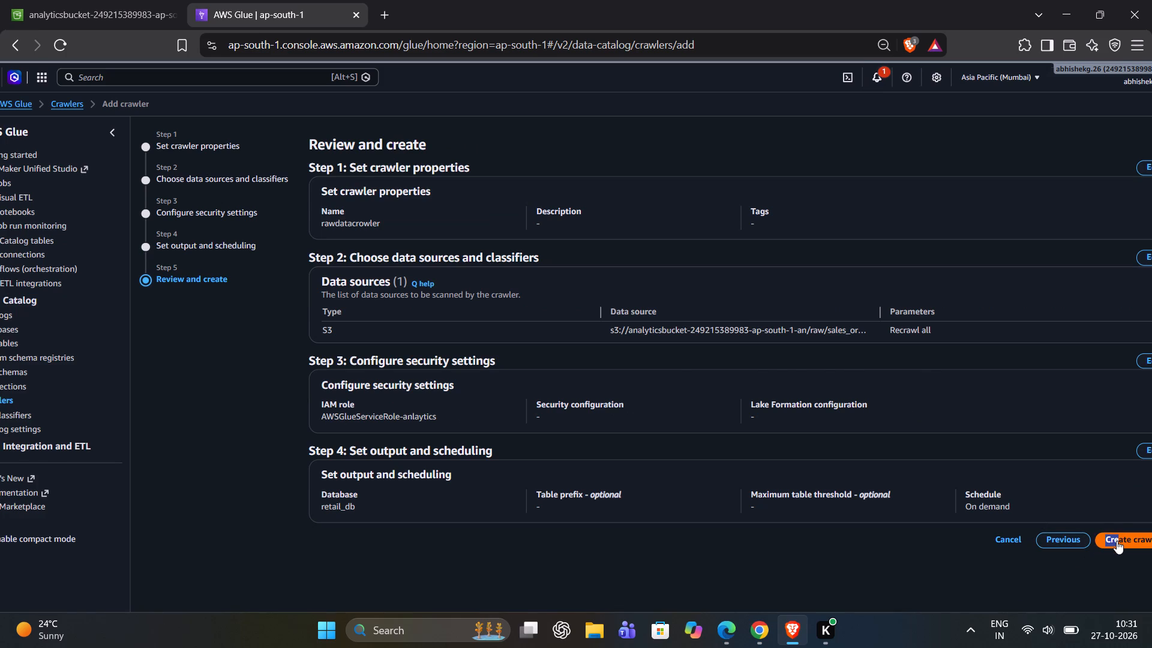
pyautogui.click(1117, 541)
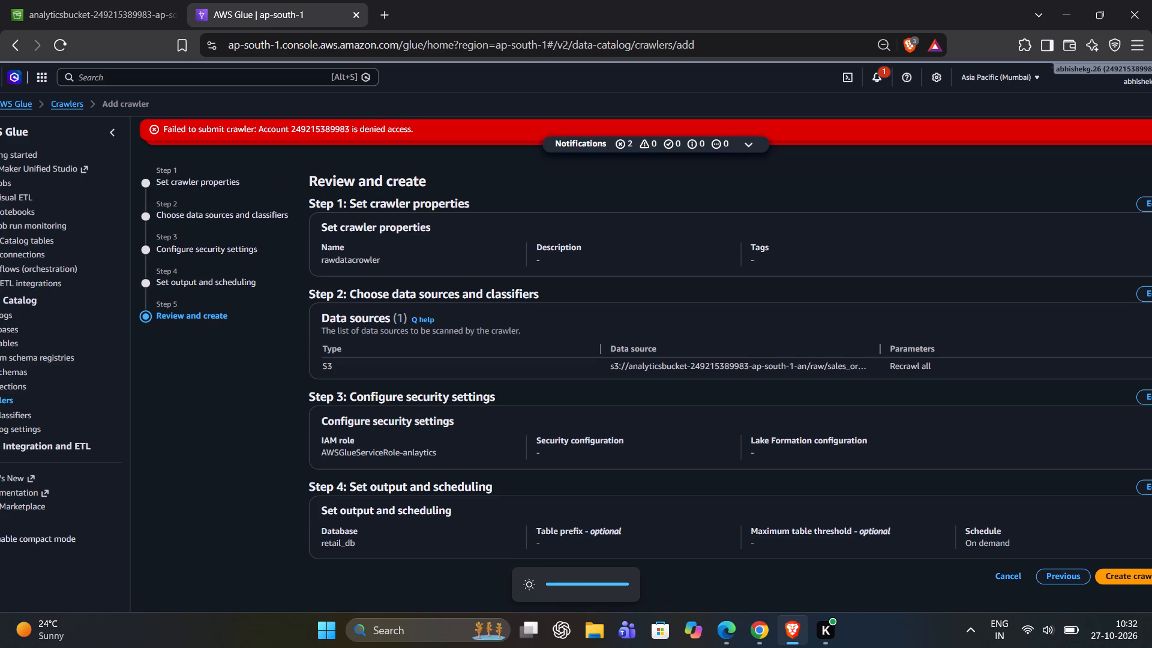
# Copy the full text of the crawler submission error message.
pyautogui.moveTo(415, 124); pyautogui.dragTo(151, 128)
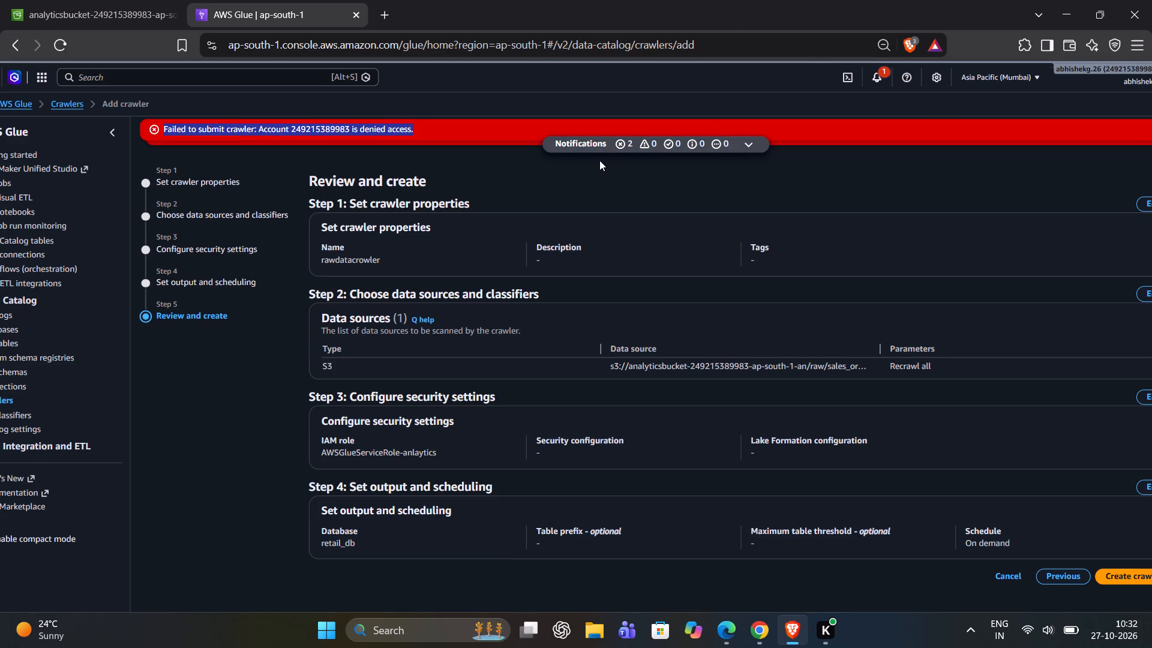
pyautogui.hotkey('ctrl', 'c')
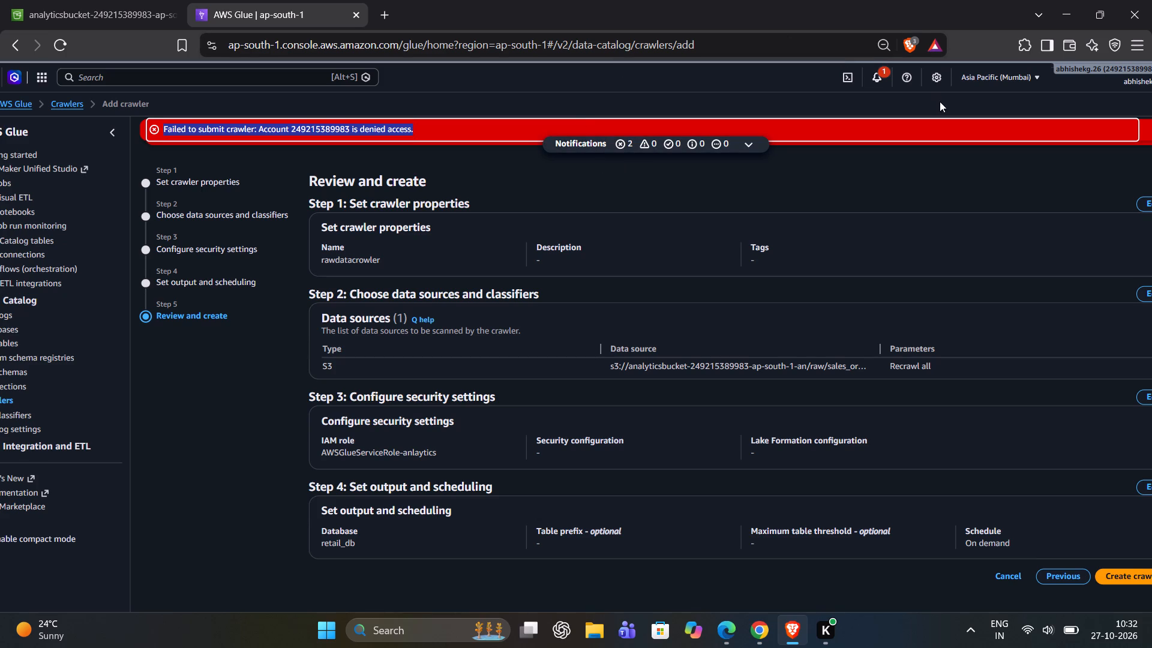
# Open the AWS Support Center from the console's help and support options.
pyautogui.rightClick(906, 75)
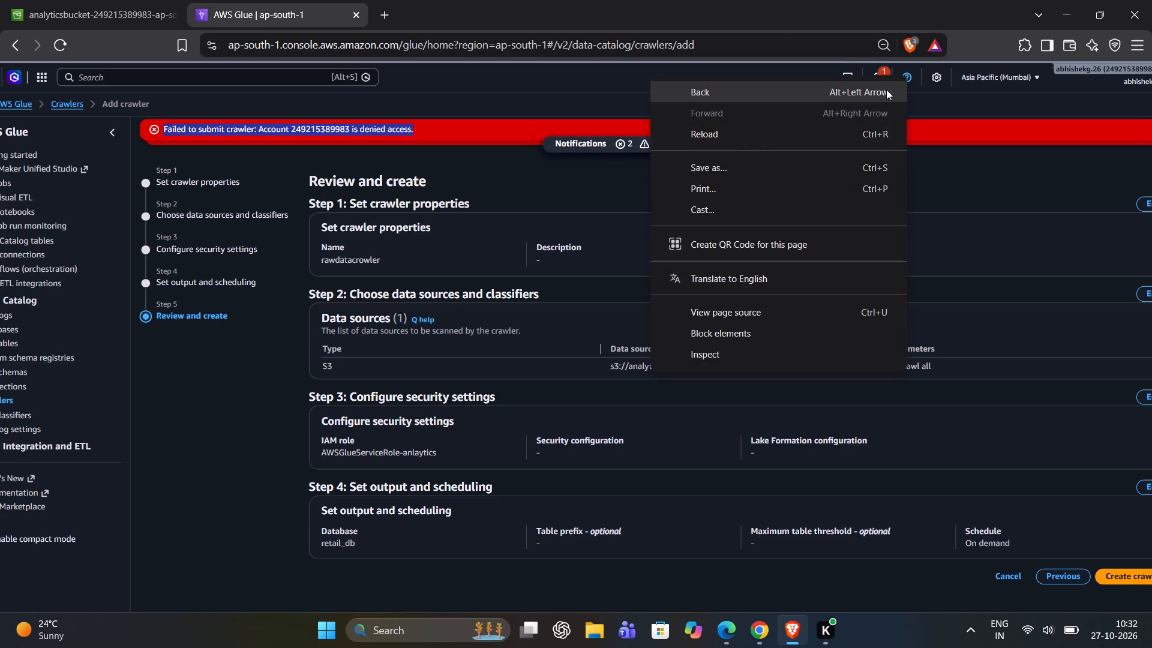
pyautogui.click(912, 78)
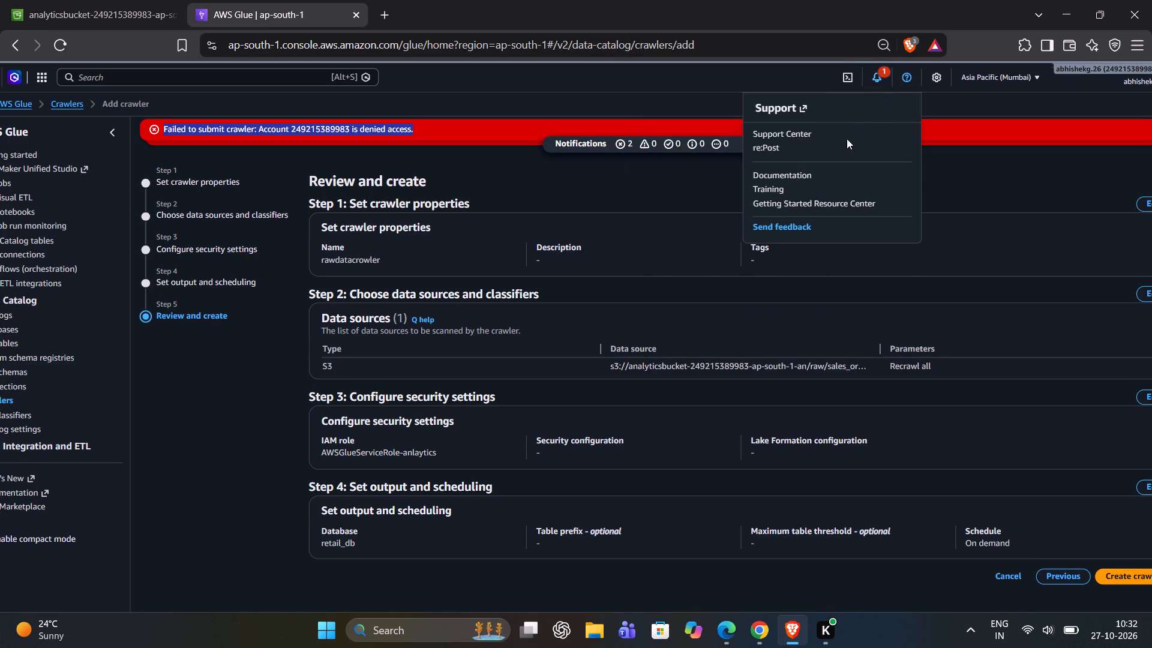
pyautogui.click(784, 130)
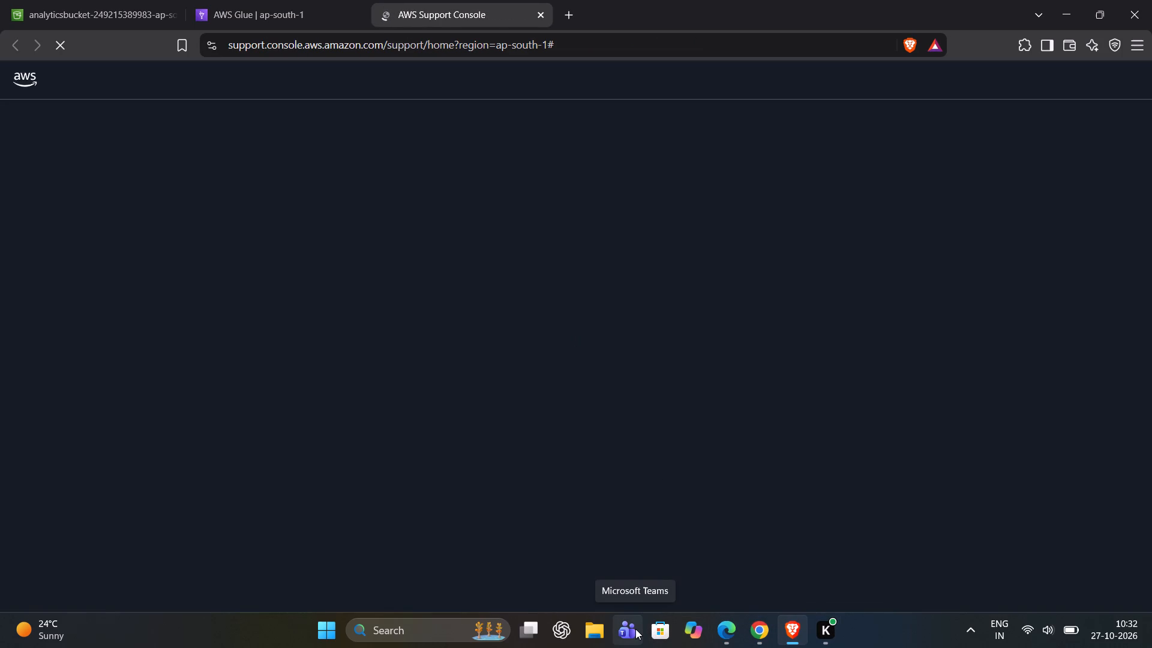
# Switch to File Explorer.
pyautogui.click(583, 633)
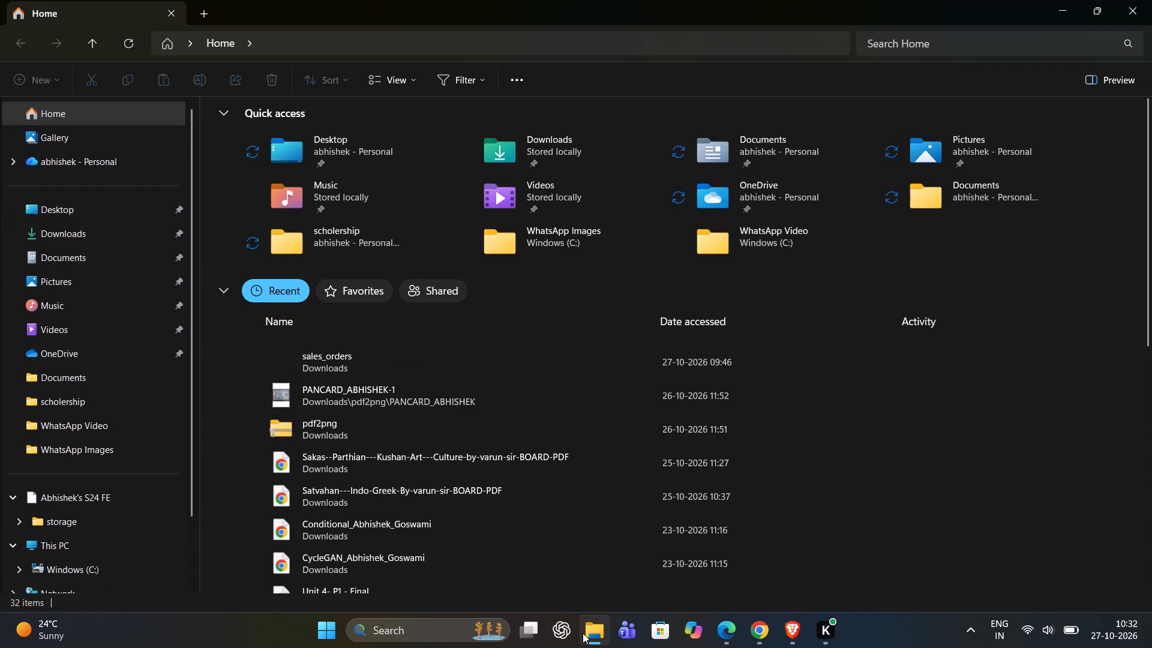